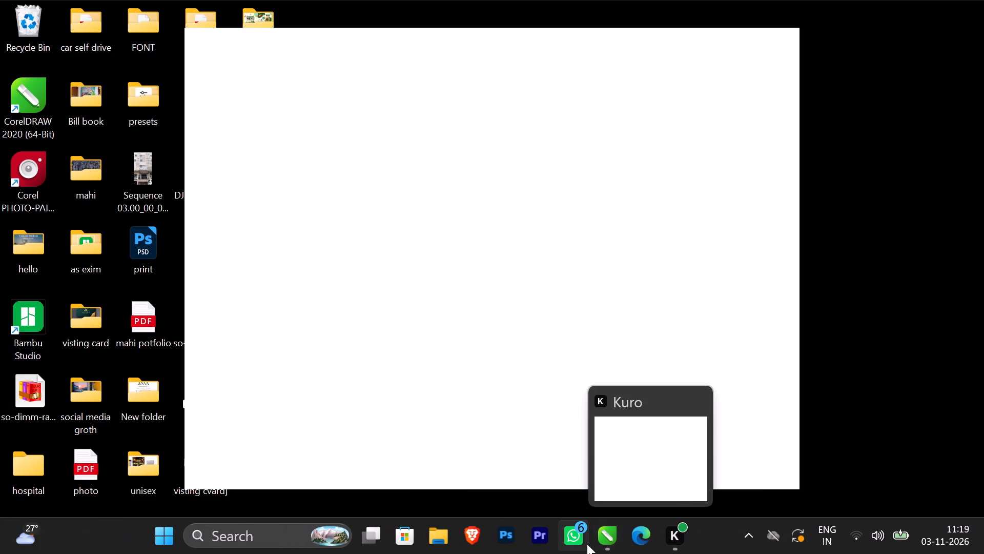
Switch to CorelDRAW with the pouch print document.
{"action": "left_click", "coordinate": [640, 541]}
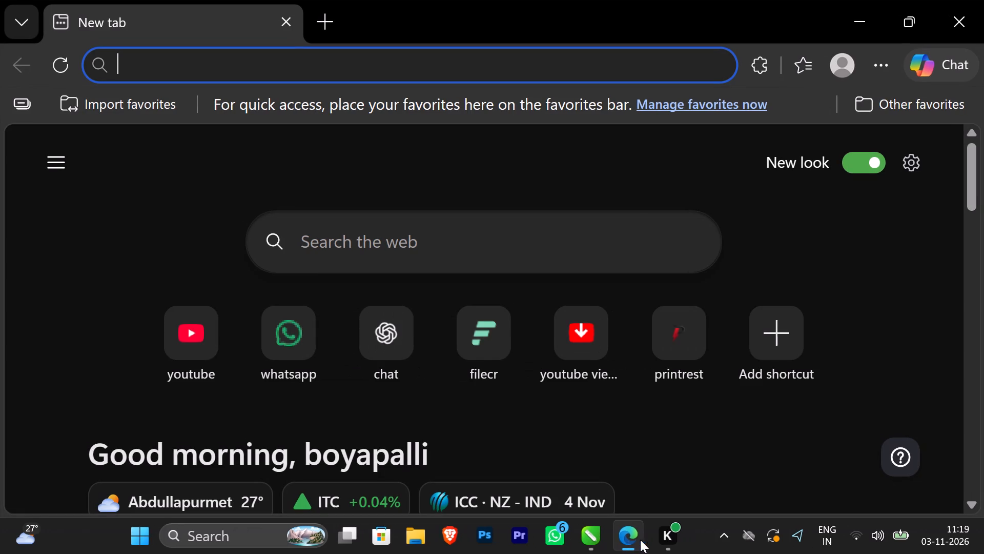
{"action": "left_click", "coordinate": [573, 536]}
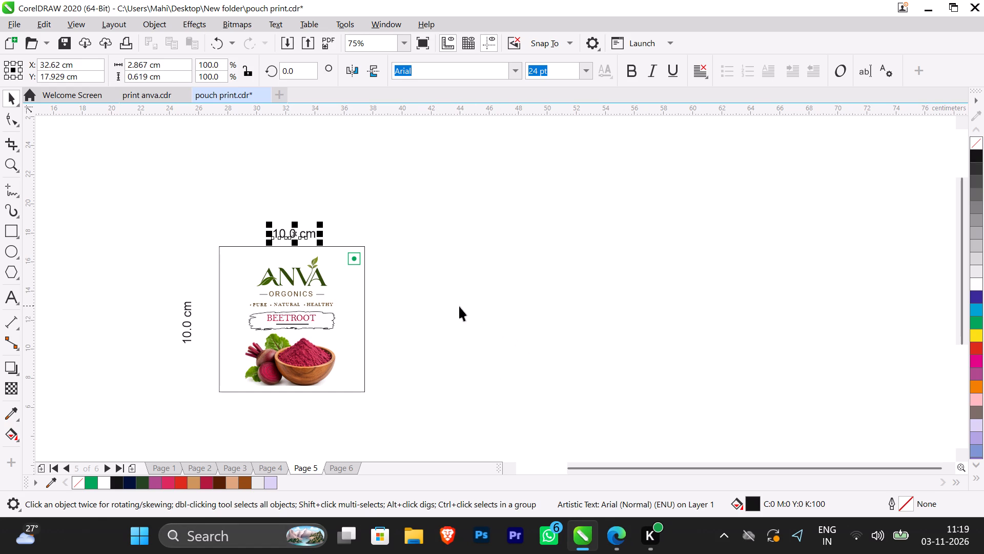
Examine the square beetroot label on Page 5, checking its frame and the size text above it.
{"action": "left_click", "coordinate": [427, 275]}
{"action": "scroll", "coordinate": [281, 279], "scroll_direction": "up", "scroll_amount": 1}
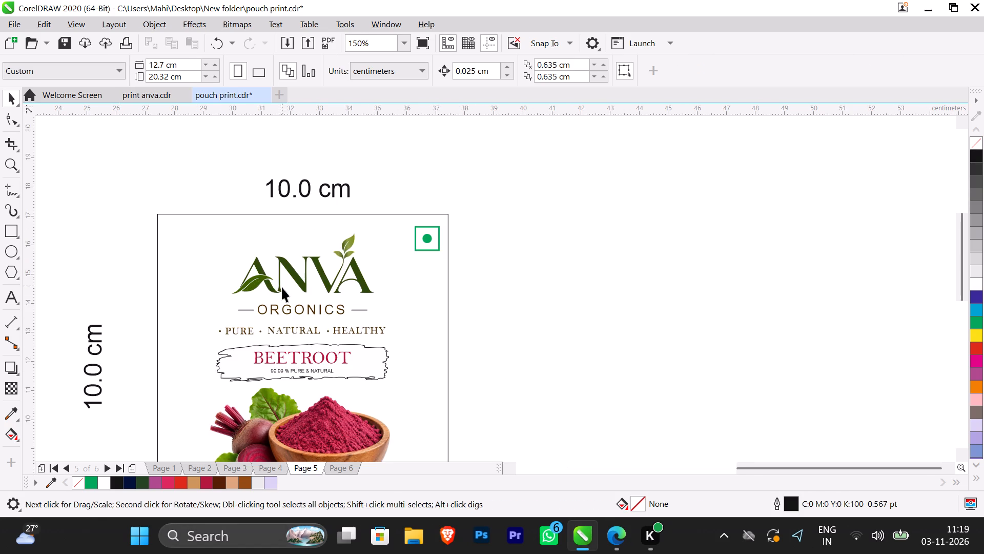
{"action": "scroll", "coordinate": [302, 337], "scroll_direction": "down", "scroll_amount": 2}
{"action": "scroll", "coordinate": [300, 351], "scroll_direction": "up", "scroll_amount": 1}
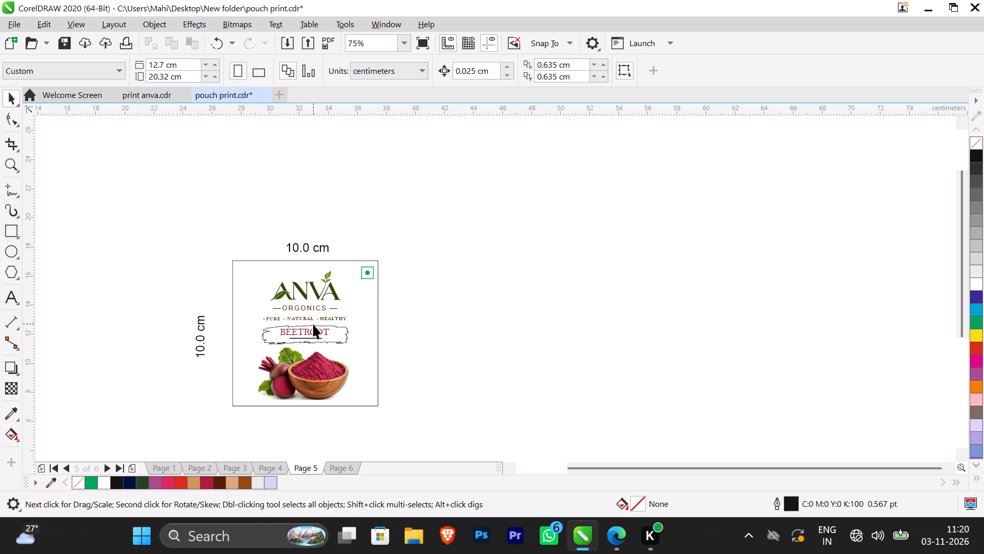
{"action": "scroll", "coordinate": [315, 342], "scroll_direction": "up", "scroll_amount": 2}
{"action": "scroll", "coordinate": [311, 341], "scroll_direction": "down", "scroll_amount": 2}
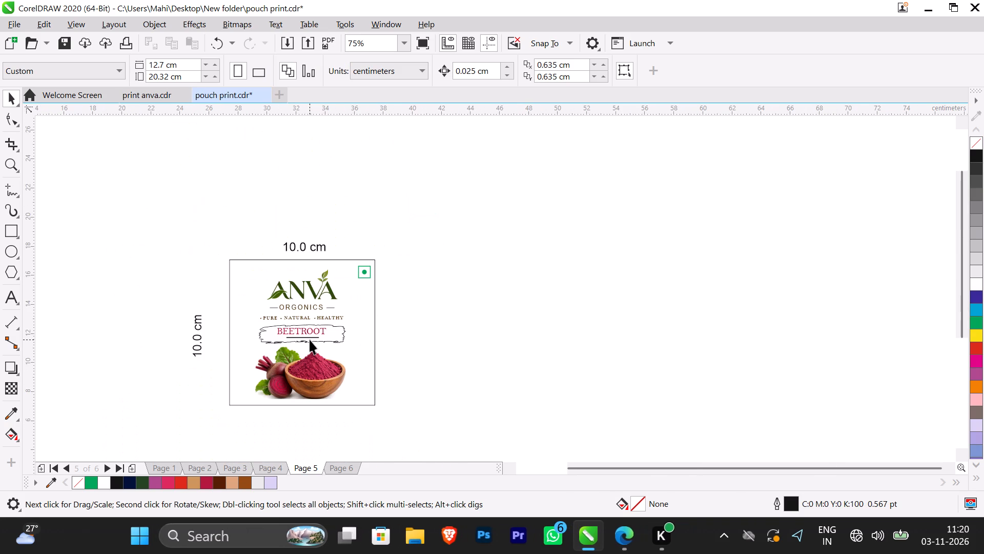
{"action": "left_click", "coordinate": [293, 249]}
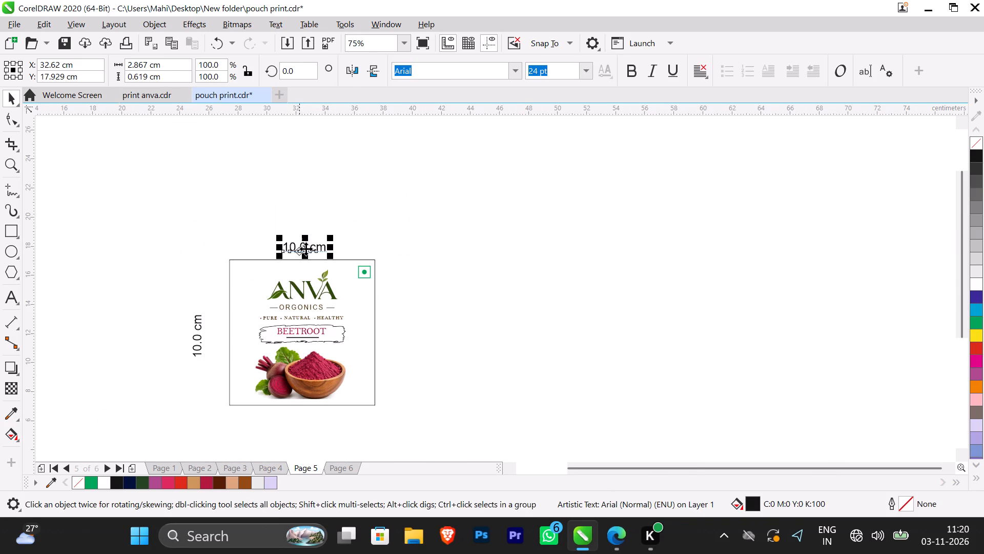
{"action": "left_click", "coordinate": [455, 220]}
{"action": "left_click", "coordinate": [377, 296]}
{"action": "left_click", "coordinate": [375, 298]}
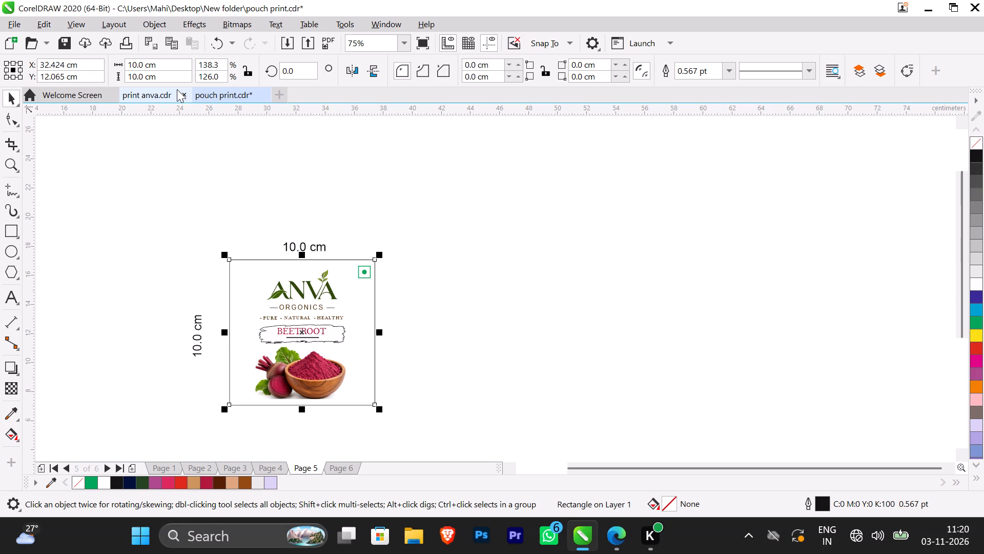
{"action": "left_click", "coordinate": [421, 441]}
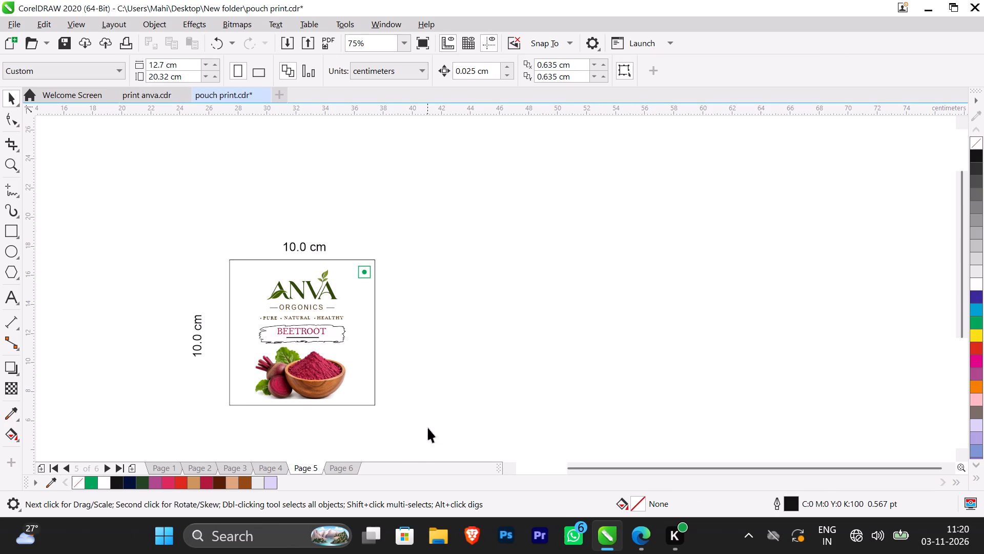
Group the square beetroot label's frame, logo, text and artwork, leaving out the two size texts.
{"action": "left_click_drag", "start_coordinate": [428, 432], "coordinate": [220, 254]}
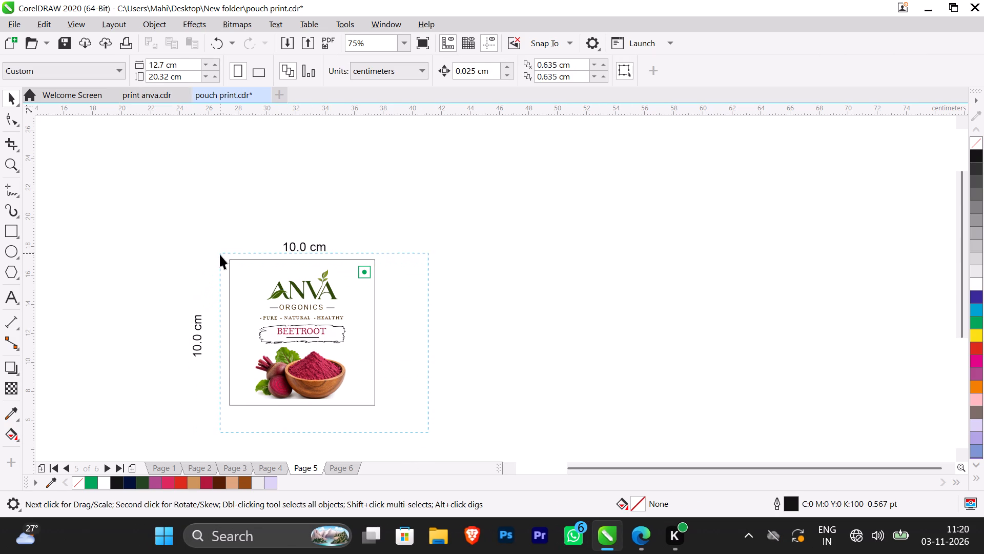
{"action": "left_click_drag", "start_coordinate": [220, 254], "coordinate": [219, 257]}
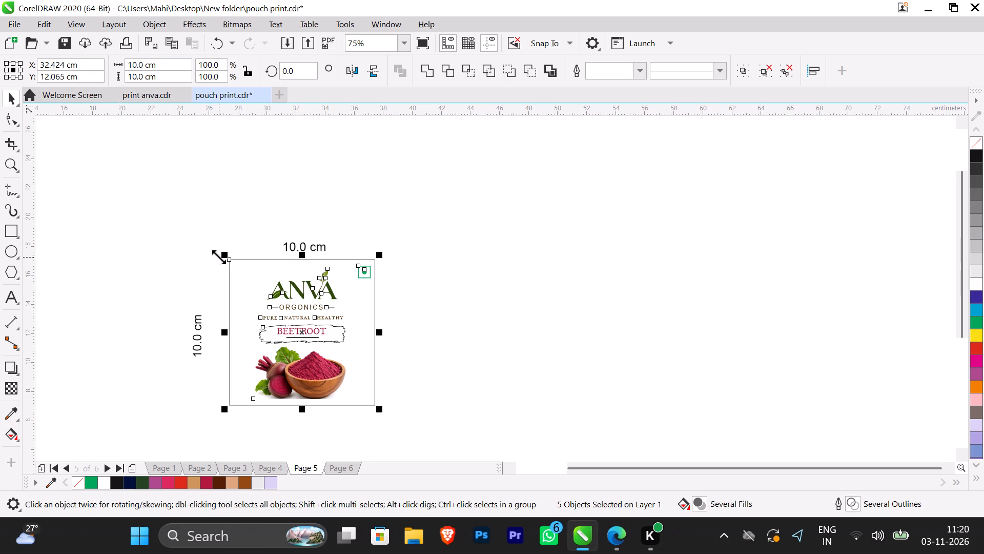
{"action": "key", "text": "ctrl+g"}
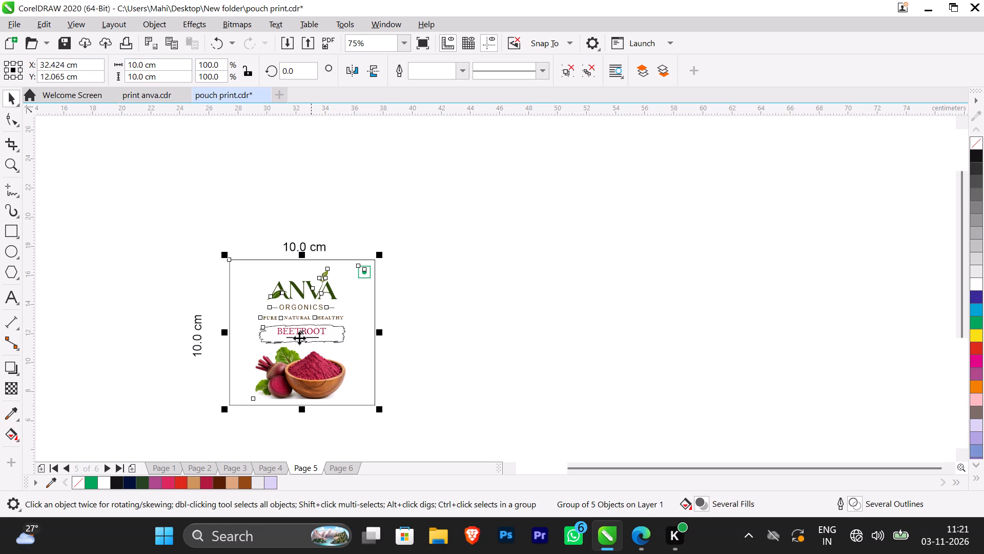
Set the grouped square label's width to 10.2 cm.
{"action": "left_click", "coordinate": [140, 64]}
{"action": "key", "text": "Right"}
{"action": "key", "text": "BackSpace"}
{"action": "key", "text": "2"}
{"action": "key", "text": "Return"}
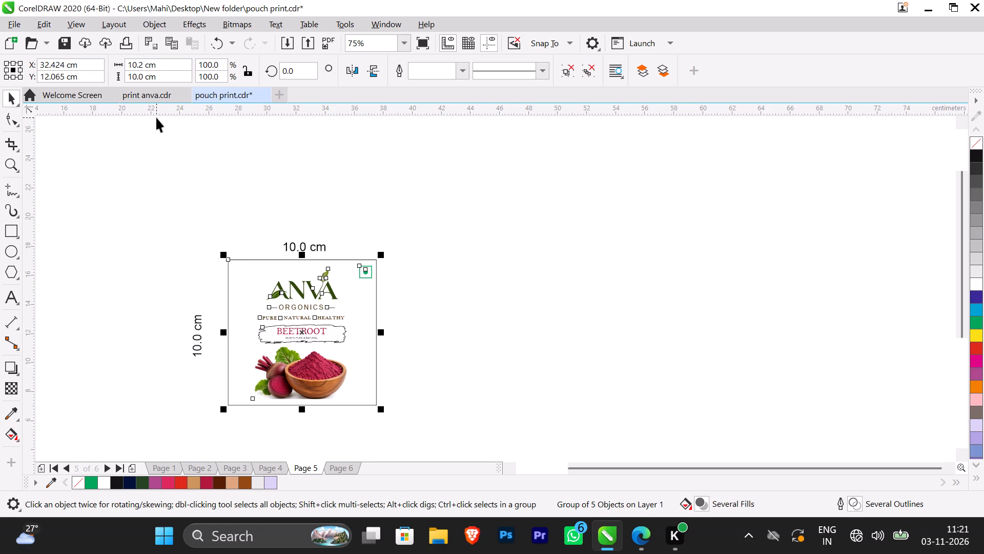
{"action": "left_click", "coordinate": [512, 365]}
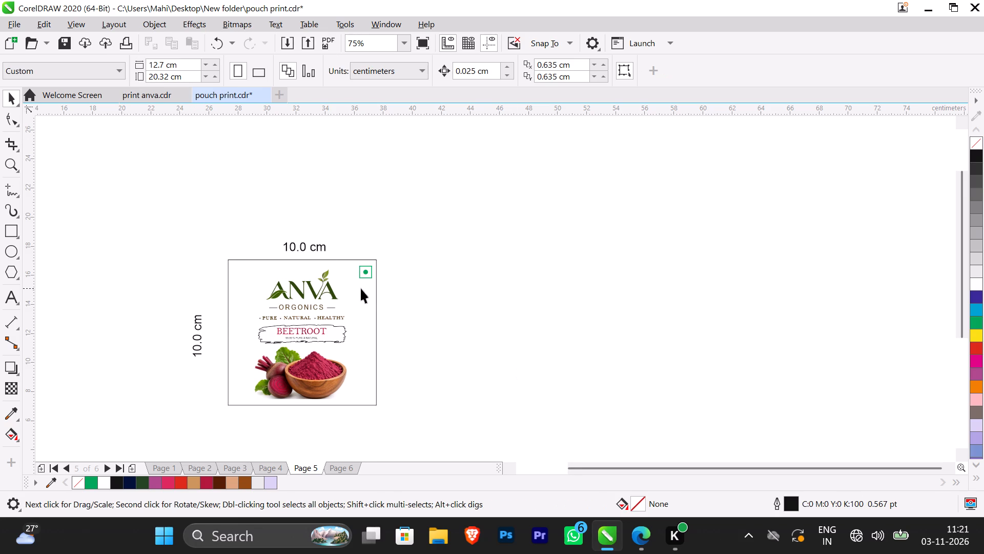
Inspect the resized square label up close and compare it with the pouch layout and the wider label.
{"action": "scroll", "coordinate": [348, 291], "scroll_direction": "down", "scroll_amount": 2}
{"action": "scroll", "coordinate": [268, 316], "scroll_direction": "up", "scroll_amount": 2}
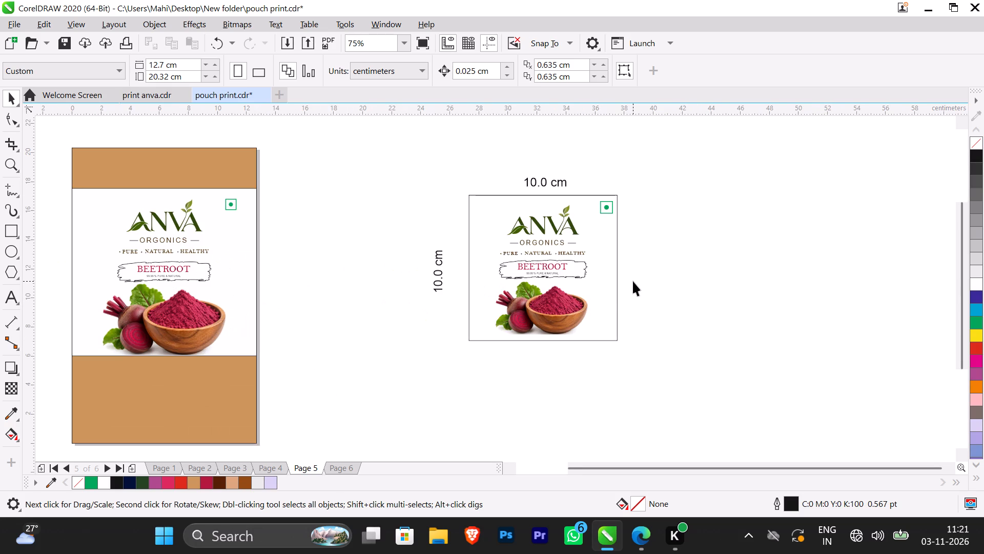
{"action": "scroll", "coordinate": [633, 281], "scroll_direction": "down", "scroll_amount": 2}
{"action": "scroll", "coordinate": [669, 269], "scroll_direction": "up", "scroll_amount": 2}
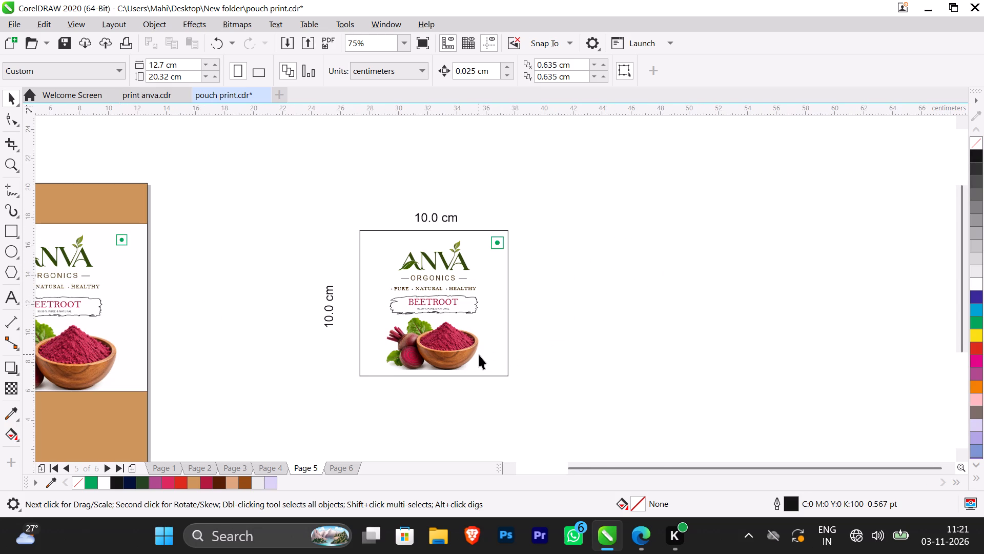
{"action": "scroll", "coordinate": [476, 357], "scroll_direction": "down", "scroll_amount": 1}
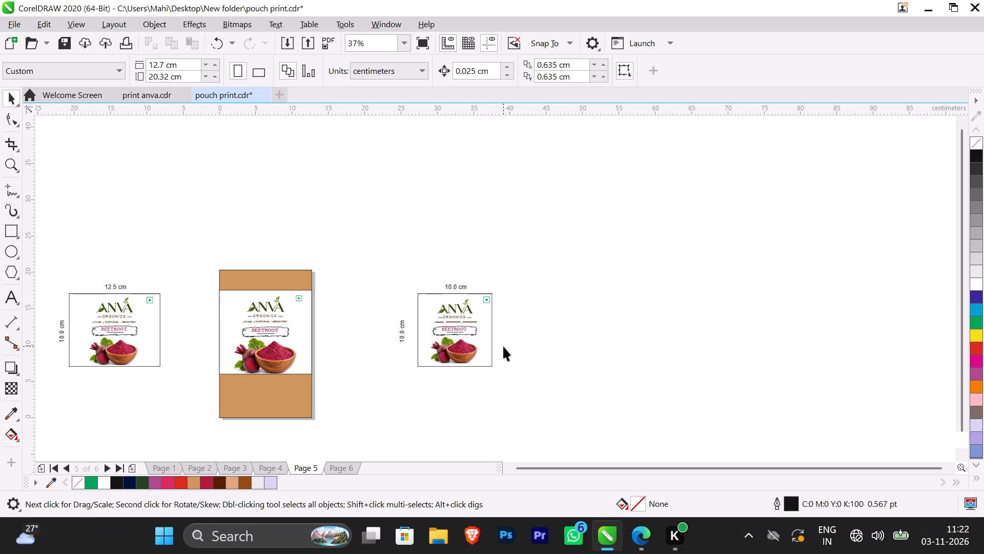
{"action": "left_click", "coordinate": [513, 369]}
{"action": "scroll", "coordinate": [542, 326], "scroll_direction": "up", "scroll_amount": 2}
{"action": "scroll", "coordinate": [412, 350], "scroll_direction": "down", "scroll_amount": 1}
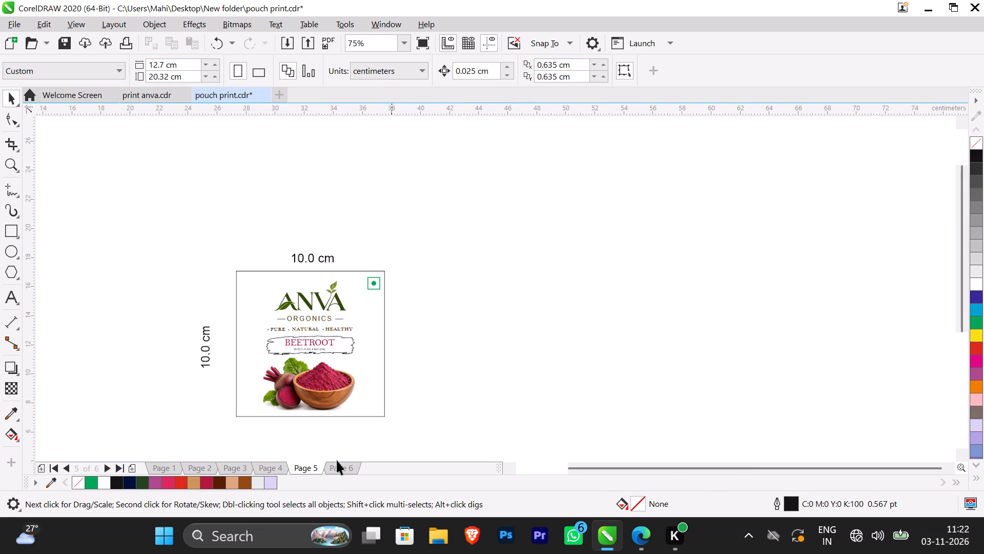
{"action": "scroll", "coordinate": [216, 428], "scroll_direction": "up", "scroll_amount": 1}
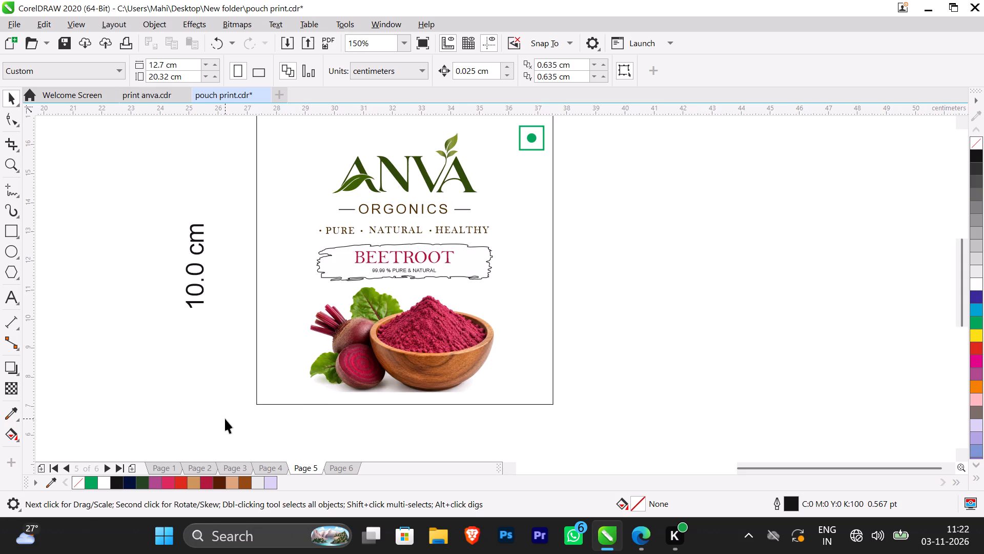
{"action": "scroll", "coordinate": [225, 419], "scroll_direction": "down", "scroll_amount": 1}
{"action": "left_click", "coordinate": [384, 266]}
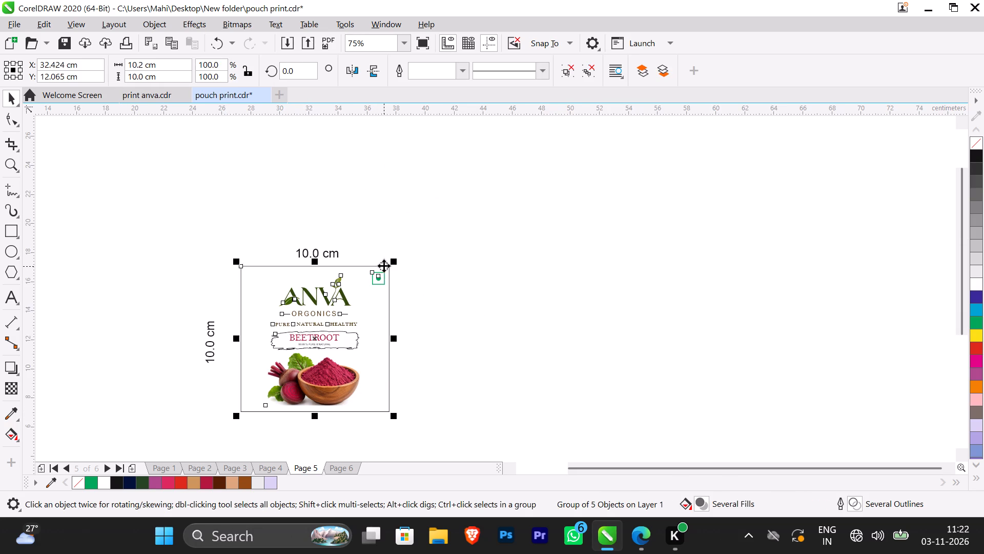
{"action": "left_click", "coordinate": [342, 203]}
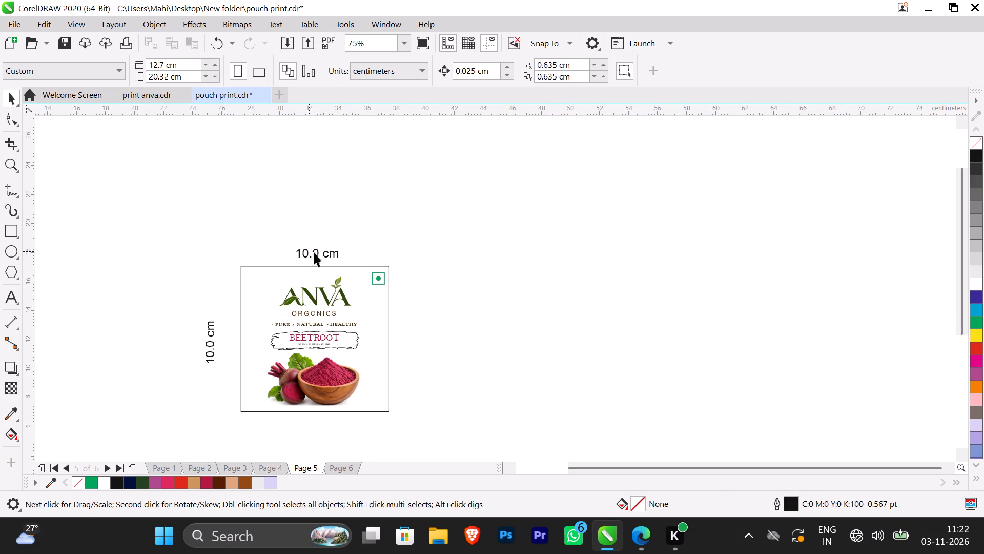
Change the width text above the square label to read 10.2 cm.
{"action": "left_click", "coordinate": [315, 253]}
{"action": "double_click", "coordinate": [315, 252]}
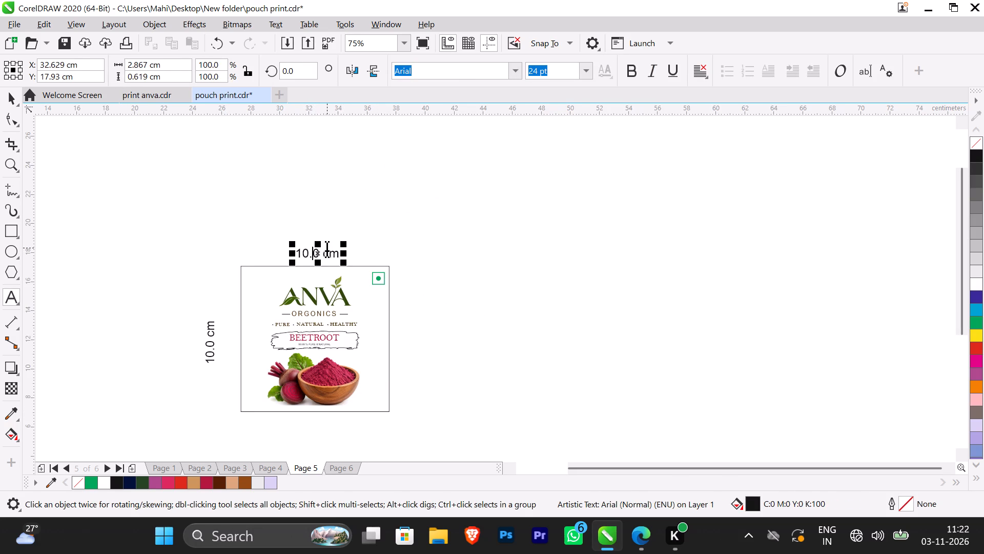
{"action": "key", "text": "Right"}
{"action": "key", "text": "BackSpace"}
{"action": "key", "text": "2"}
{"action": "key", "text": "Return"}
{"action": "key", "text": "BackSpace"}
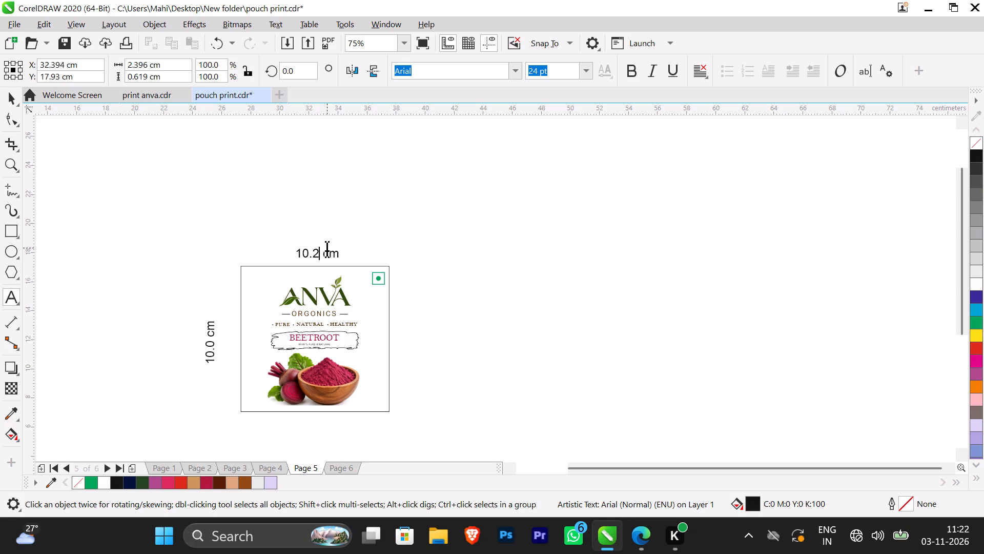
{"action": "left_click", "coordinate": [16, 101]}
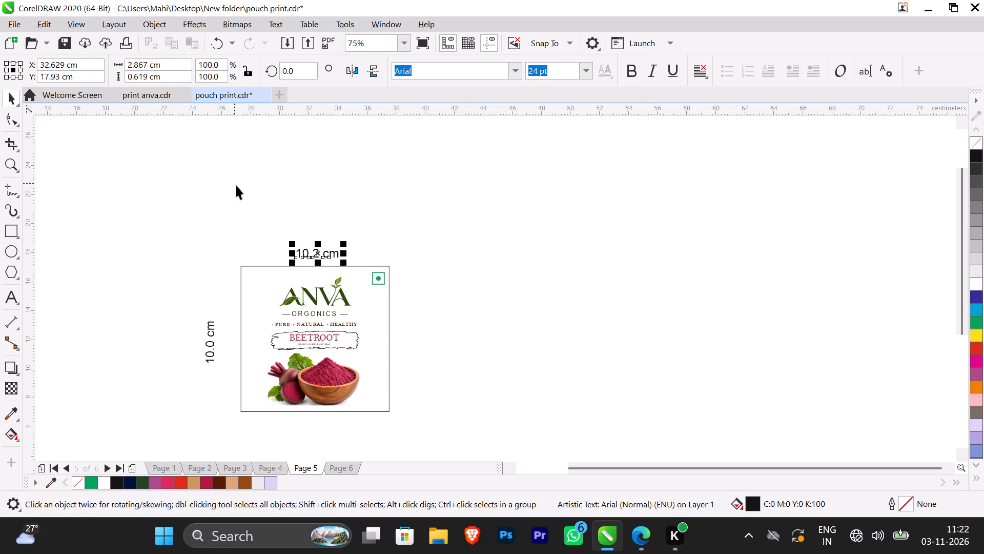
{"action": "left_click", "coordinate": [236, 185]}
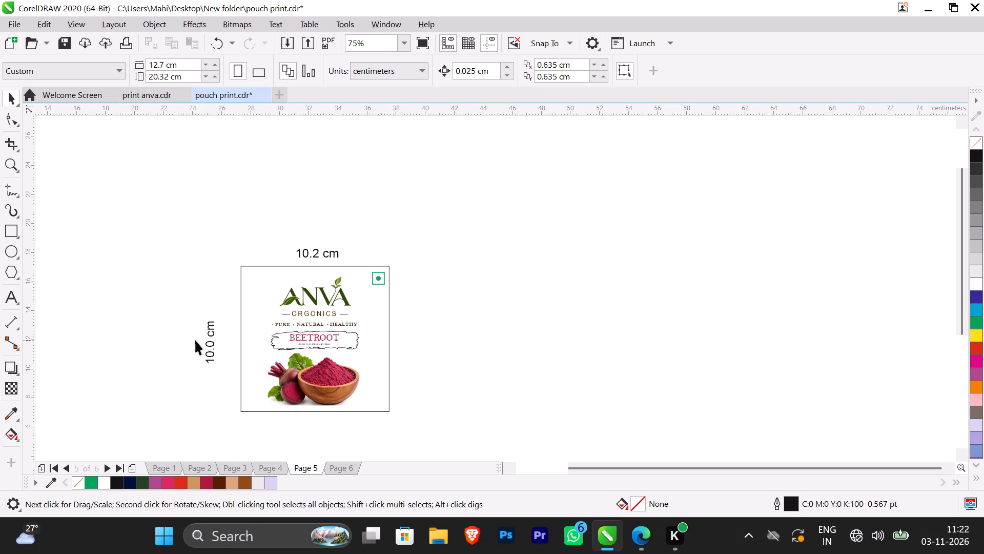
Move the vertical 10.0 cm height text about 1 cm closer to the square label's left edge.
{"action": "left_click_drag", "start_coordinate": [200, 301], "coordinate": [219, 372]}
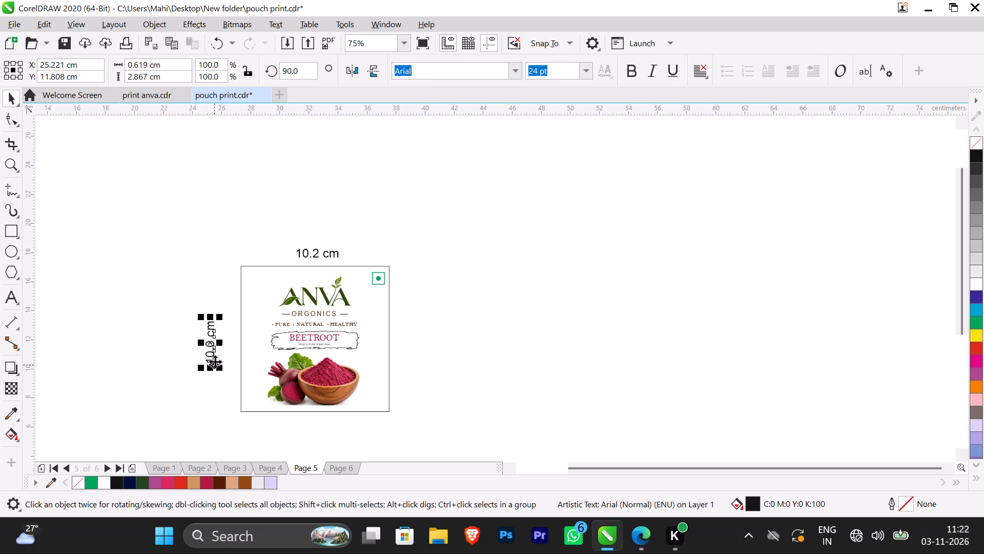
{"action": "left_click_drag", "start_coordinate": [211, 343], "coordinate": [225, 345]}
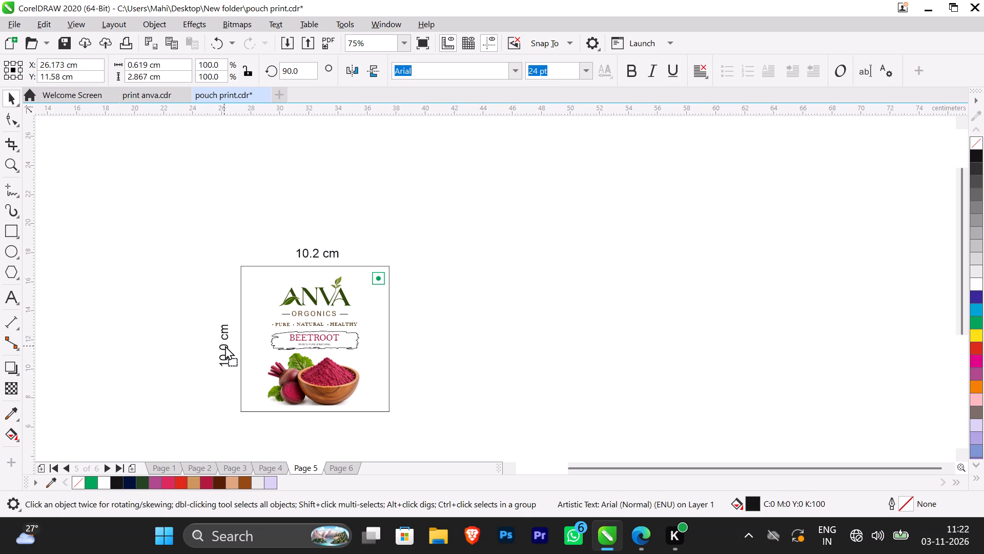
{"action": "left_click_drag", "start_coordinate": [225, 345], "coordinate": [227, 345]}
{"action": "left_click", "coordinate": [204, 277]}
Group the square label together with its width and height texts.
{"action": "left_click_drag", "start_coordinate": [191, 172], "coordinate": [453, 367]}
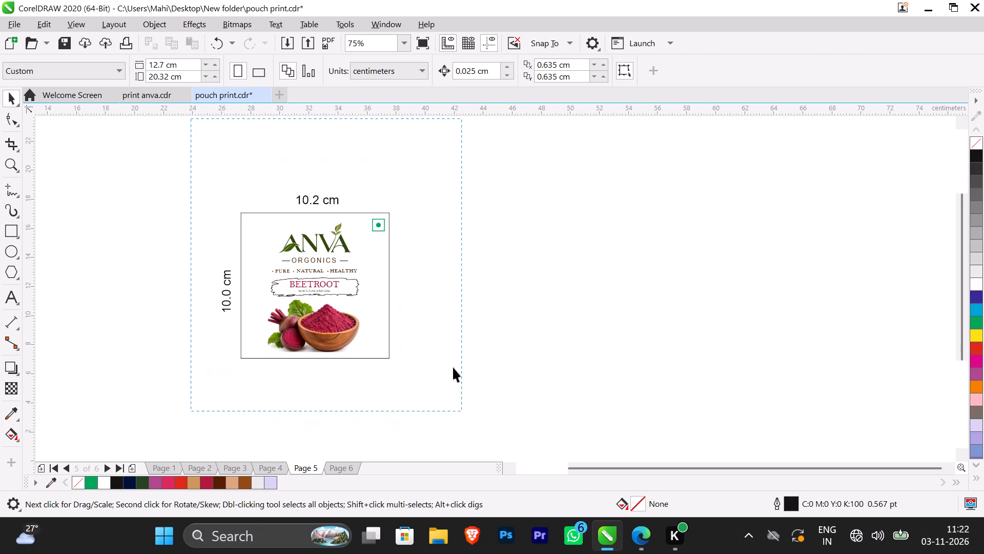
{"action": "left_click_drag", "start_coordinate": [453, 367], "coordinate": [460, 416]}
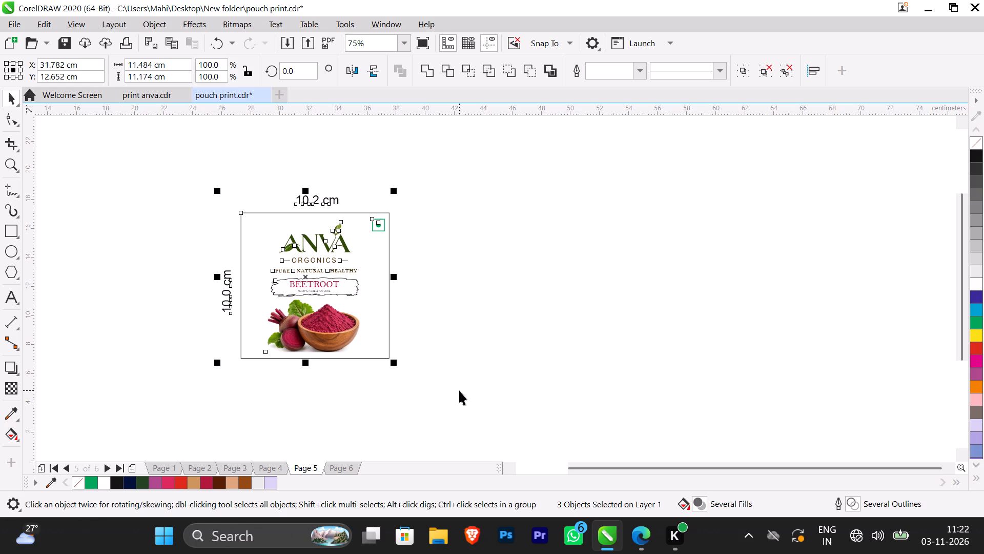
{"action": "key", "text": "ctrl+g"}
{"action": "scroll", "coordinate": [440, 378], "scroll_direction": "down", "scroll_amount": 2}
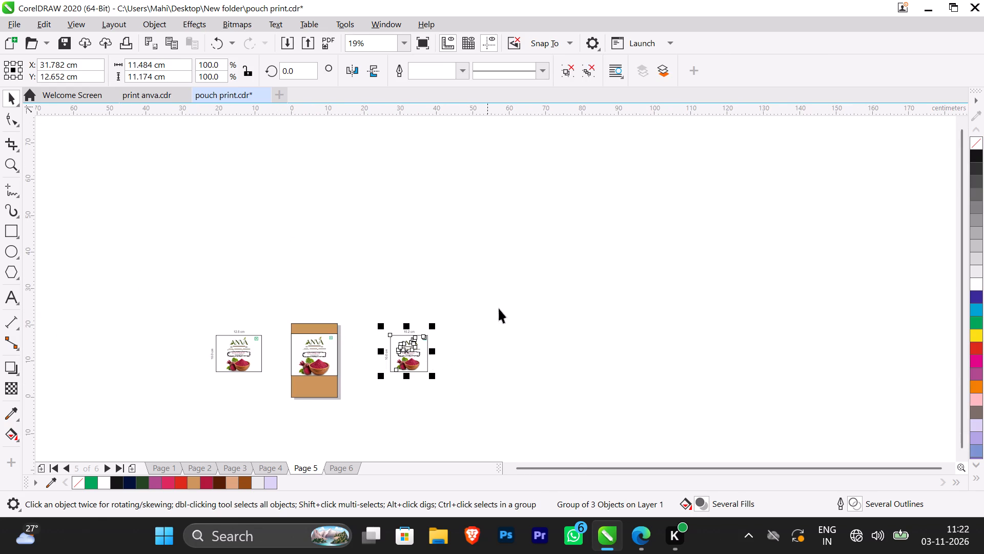
{"action": "left_click", "coordinate": [505, 305]}
Move the grouped 10.2 cm square label with its dimension texts directly below the 12.5 cm wide label.
{"action": "left_click", "coordinate": [422, 351]}
{"action": "left_click_drag", "start_coordinate": [409, 355], "coordinate": [236, 404]}
{"action": "left_click", "coordinate": [437, 344]}
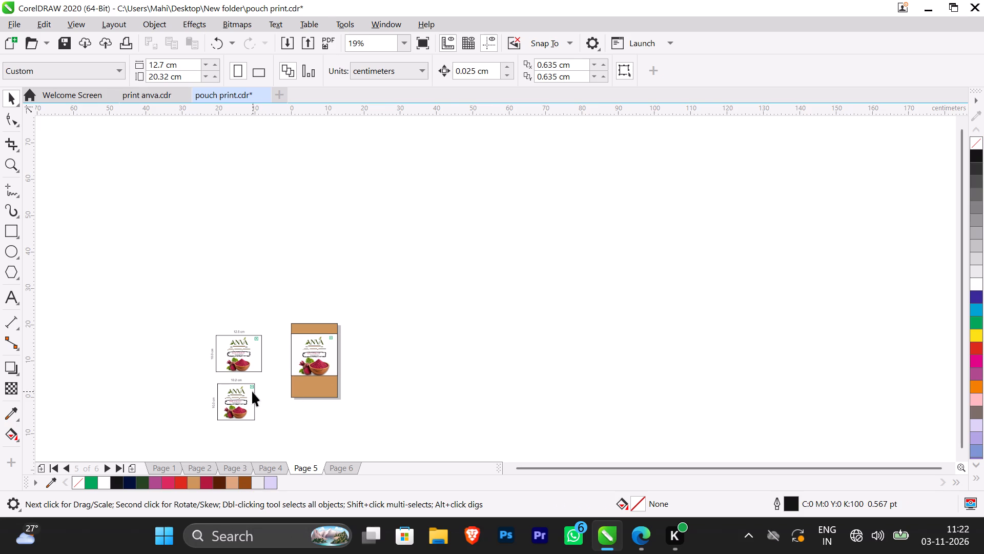
Examine the repositioned square label up close and compare it with the wider label and the pouch layout.
{"action": "scroll", "coordinate": [268, 384], "scroll_direction": "up", "scroll_amount": 3}
{"action": "scroll", "coordinate": [279, 379], "scroll_direction": "down", "scroll_amount": 2}
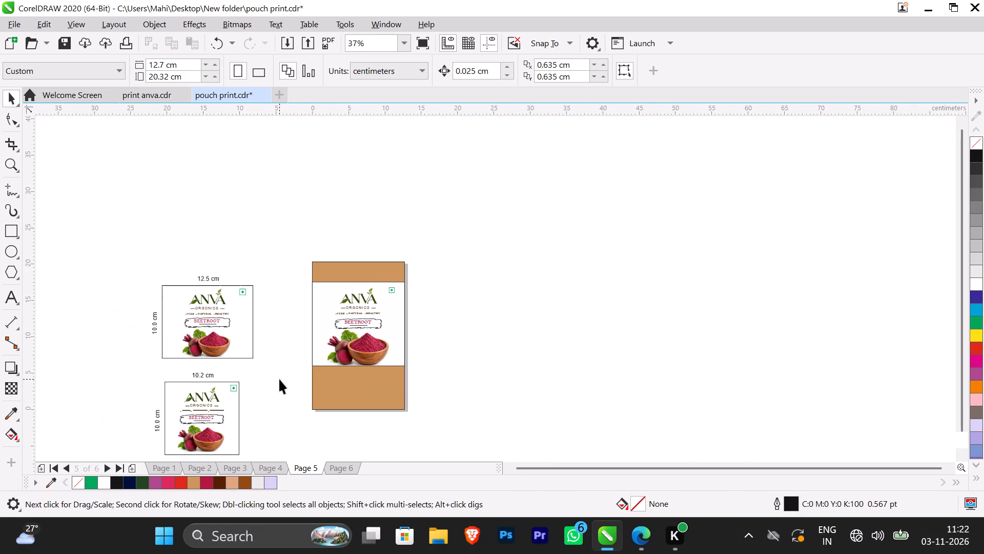
{"action": "scroll", "coordinate": [278, 376], "scroll_direction": "down", "scroll_amount": 1}
{"action": "scroll", "coordinate": [256, 428], "scroll_direction": "up", "scroll_amount": 2}
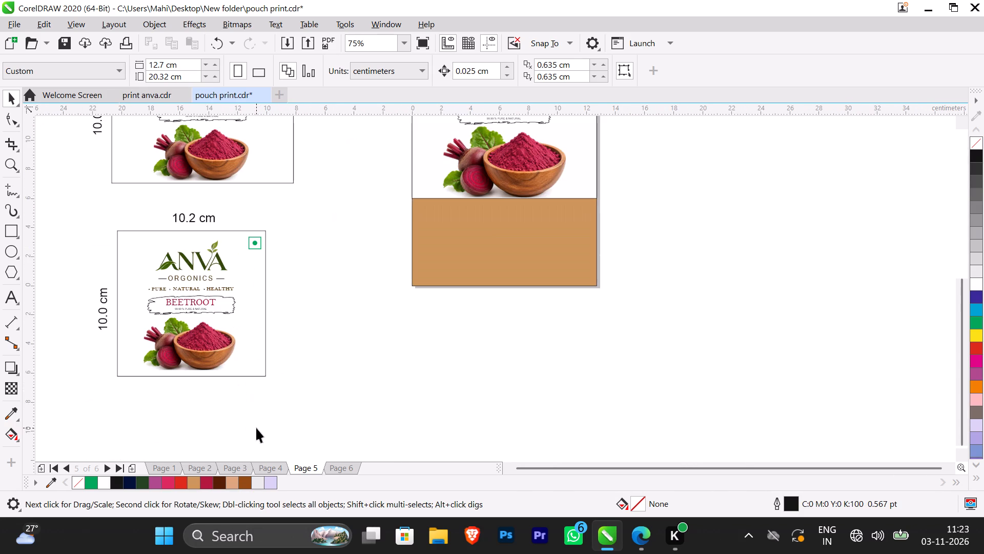
{"action": "scroll", "coordinate": [256, 428], "scroll_direction": "down", "scroll_amount": 2}
{"action": "scroll", "coordinate": [325, 345], "scroll_direction": "up", "scroll_amount": 3}
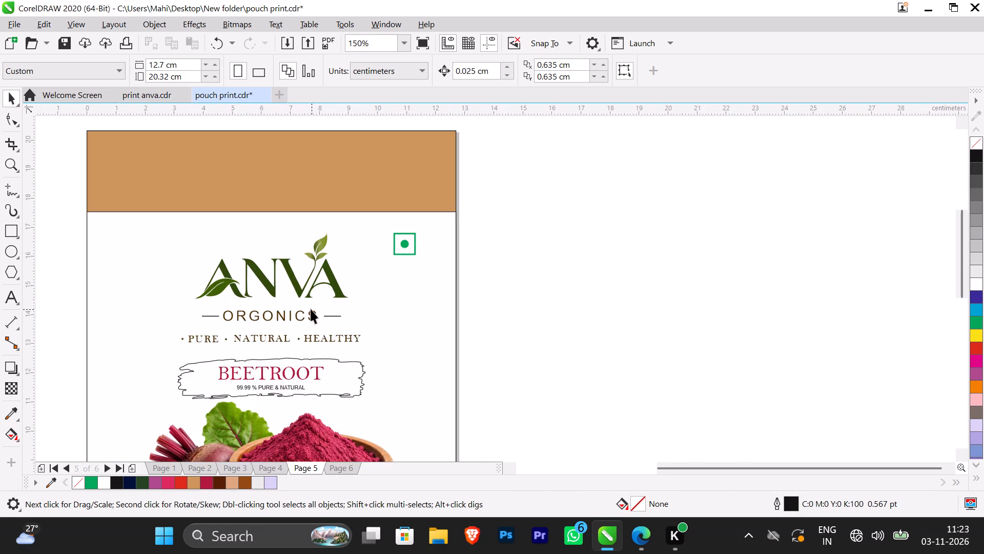
{"action": "scroll", "coordinate": [310, 309], "scroll_direction": "down", "scroll_amount": 2}
Duplicate the grouped 12.5 cm wide label and place the copy on the other side of the pouch layout.
{"action": "left_click", "coordinate": [186, 324]}
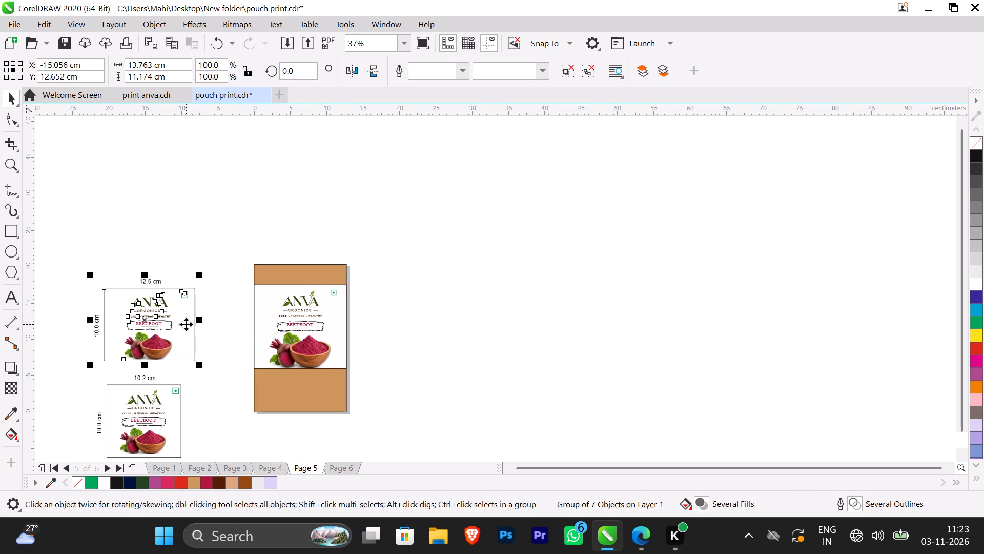
{"action": "key", "text": "plus"}
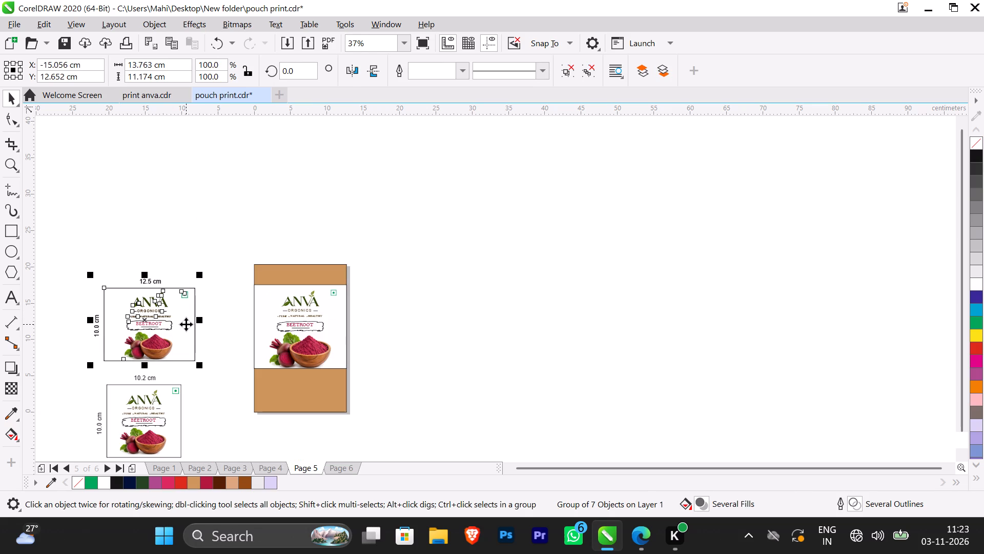
{"action": "left_click_drag", "start_coordinate": [186, 324], "coordinate": [330, 323], "text": "ctrl"}
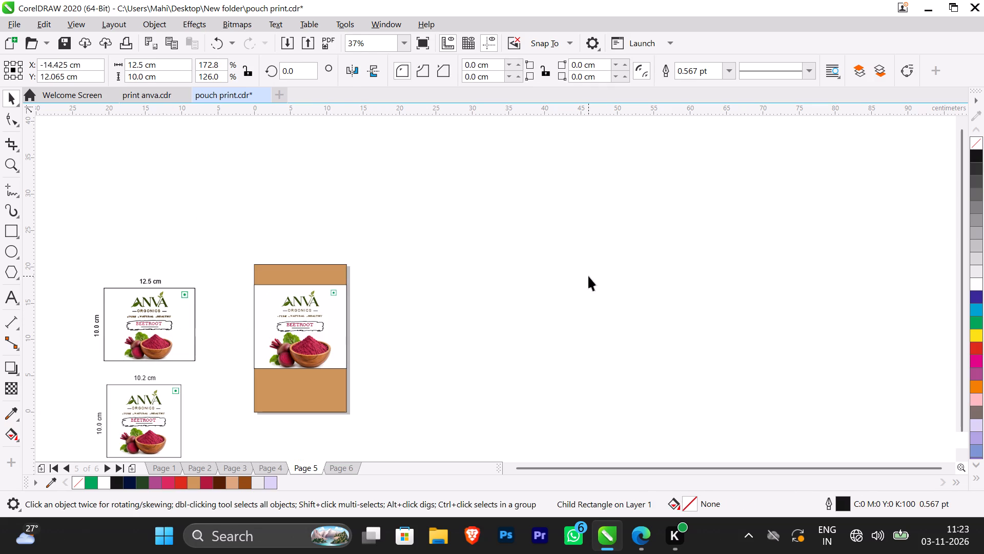
{"action": "left_click", "coordinate": [588, 276]}
{"action": "left_click", "coordinate": [141, 321]}
{"action": "left_click_drag", "start_coordinate": [141, 319], "coordinate": [299, 312]}
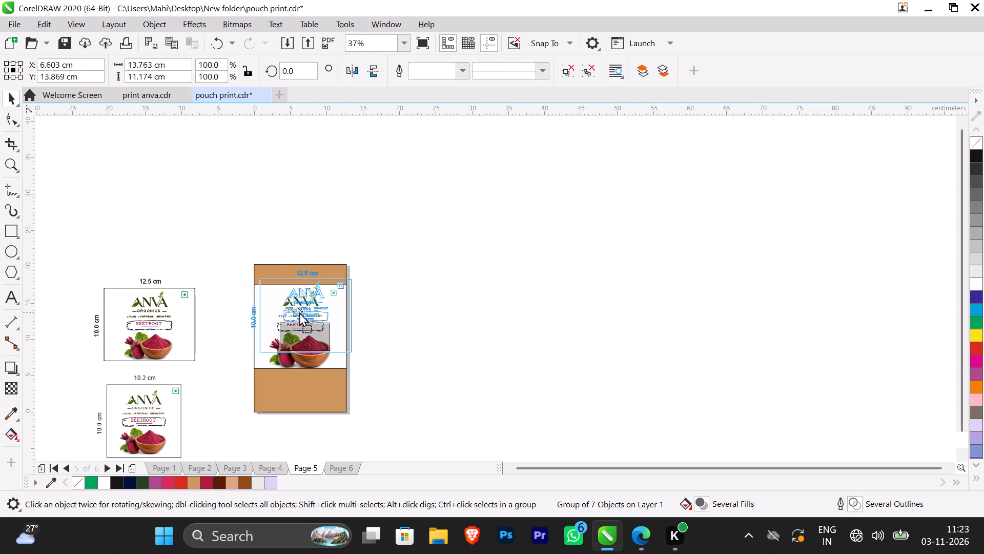
{"action": "left_click_drag", "start_coordinate": [299, 312], "coordinate": [436, 316]}
{"action": "left_click", "coordinate": [532, 310]}
Ungroup the copied 12.5 cm label into its separate objects.
{"action": "scroll", "coordinate": [485, 338], "scroll_direction": "up", "scroll_amount": 2}
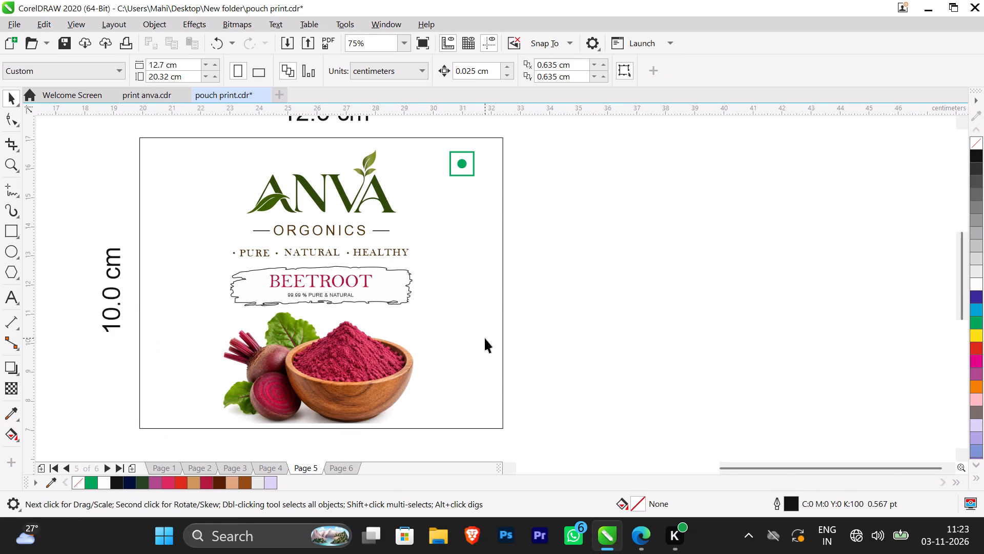
{"action": "scroll", "coordinate": [334, 306], "scroll_direction": "up", "scroll_amount": 1}
{"action": "scroll", "coordinate": [245, 286], "scroll_direction": "up", "scroll_amount": 2}
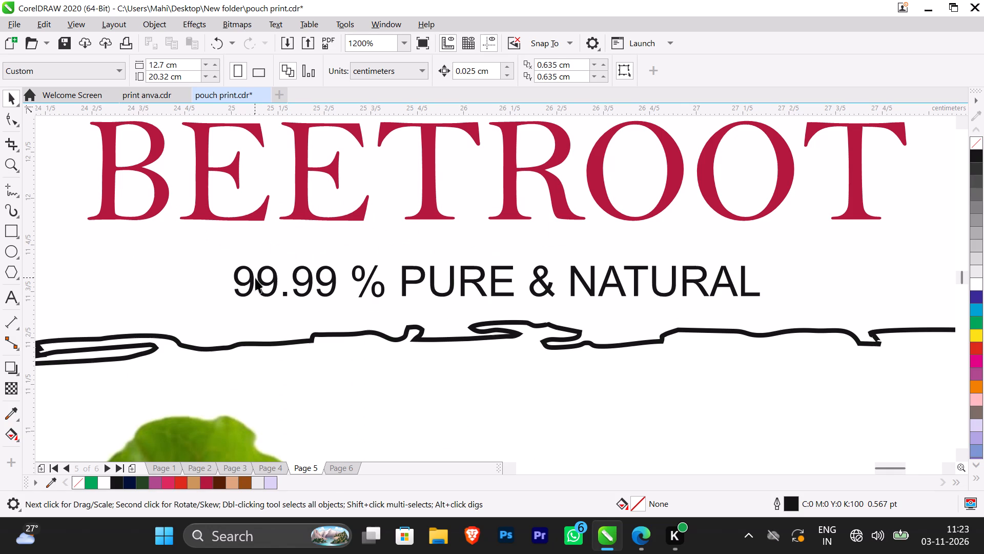
{"action": "left_click", "coordinate": [259, 278]}
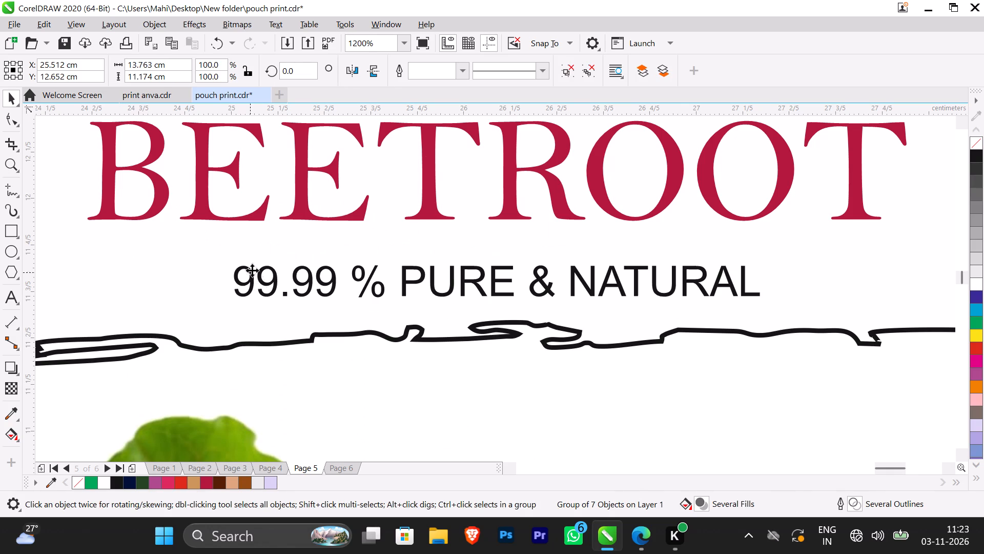
{"action": "left_click", "coordinate": [572, 68]}
{"action": "scroll", "coordinate": [437, 219], "scroll_direction": "down", "scroll_amount": 2}
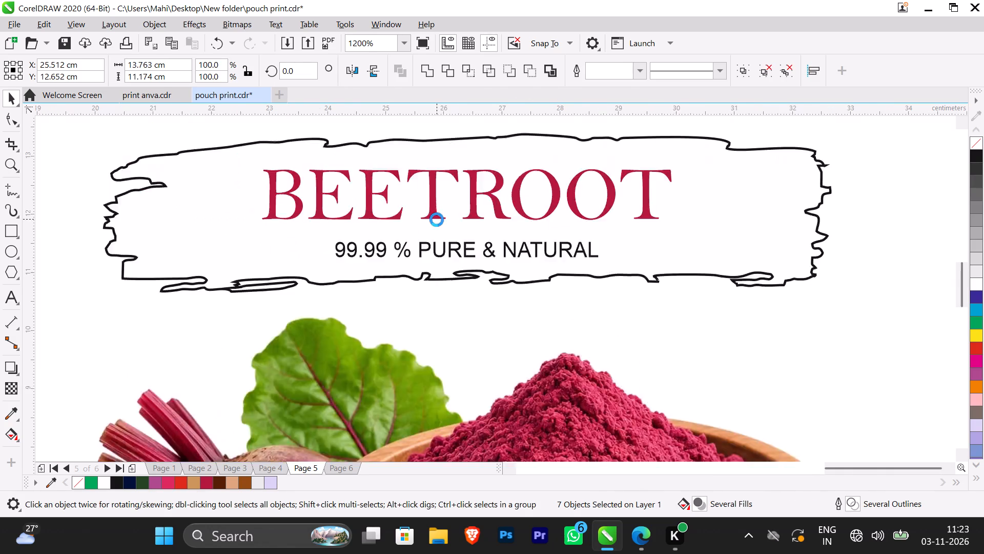
{"action": "scroll", "coordinate": [437, 220], "scroll_direction": "down", "scroll_amount": 1}
{"action": "left_click", "coordinate": [701, 217]}
Ungroup the copied label's BEETROOT banner so its texts are separate from the rough outline.
{"action": "scroll", "coordinate": [439, 229], "scroll_direction": "up", "scroll_amount": 2}
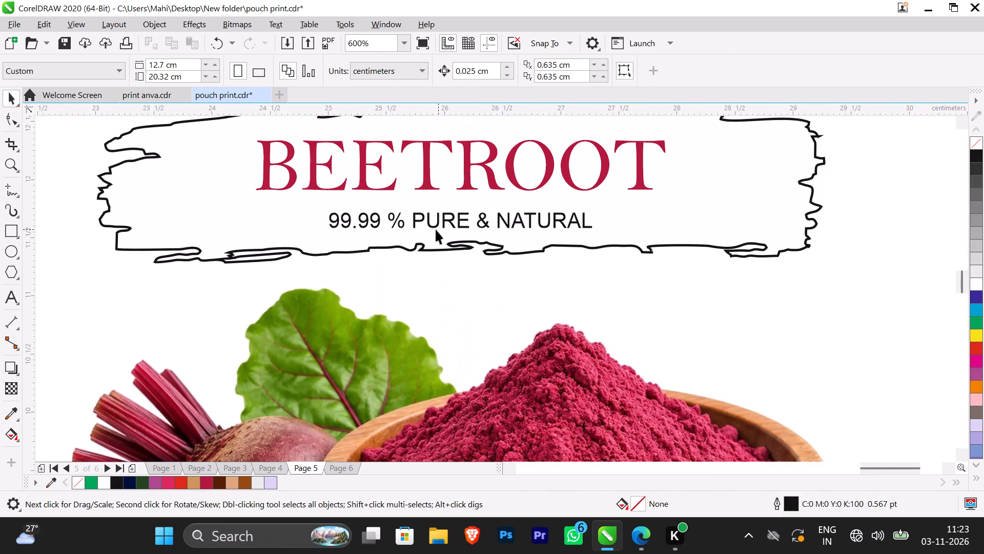
{"action": "double_click", "coordinate": [413, 219]}
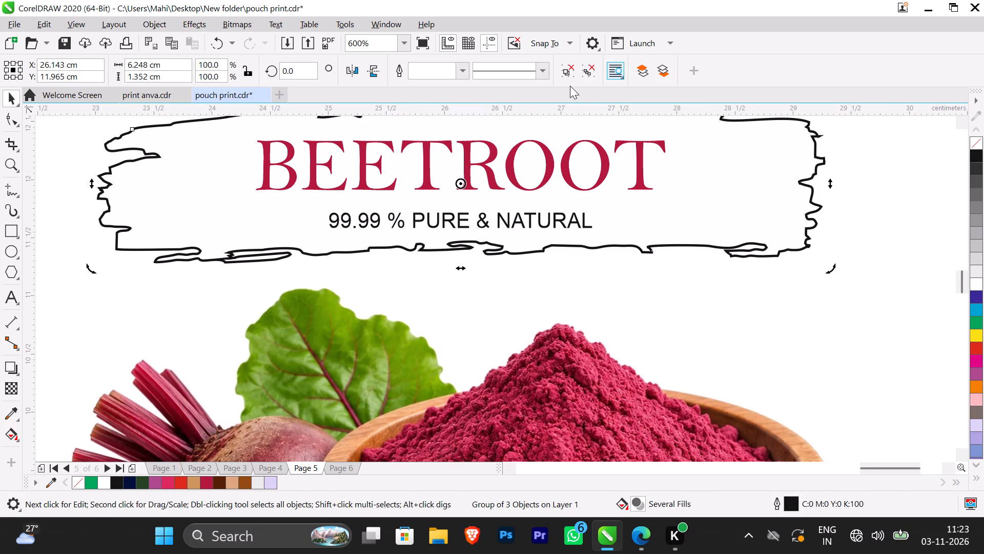
{"action": "left_click", "coordinate": [561, 72]}
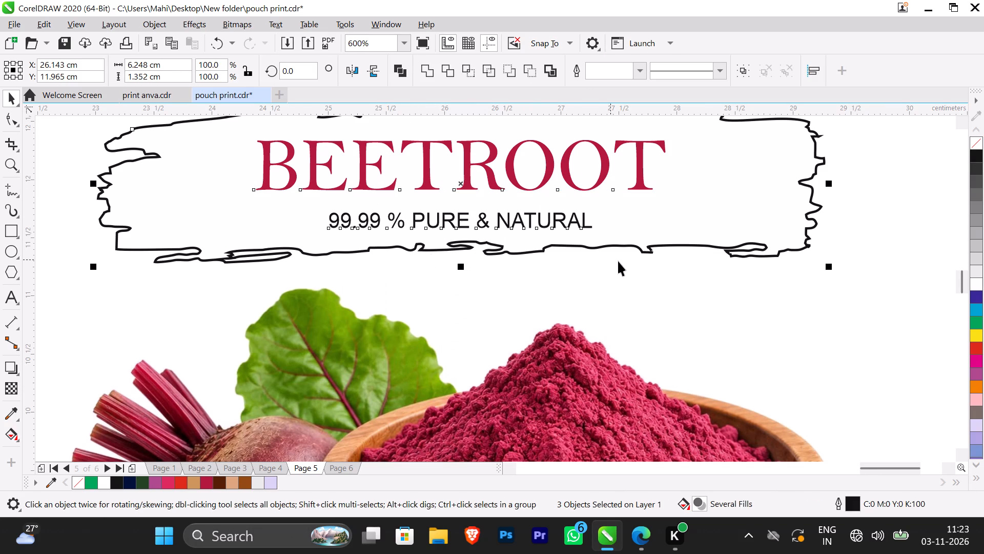
{"action": "left_click", "coordinate": [631, 277]}
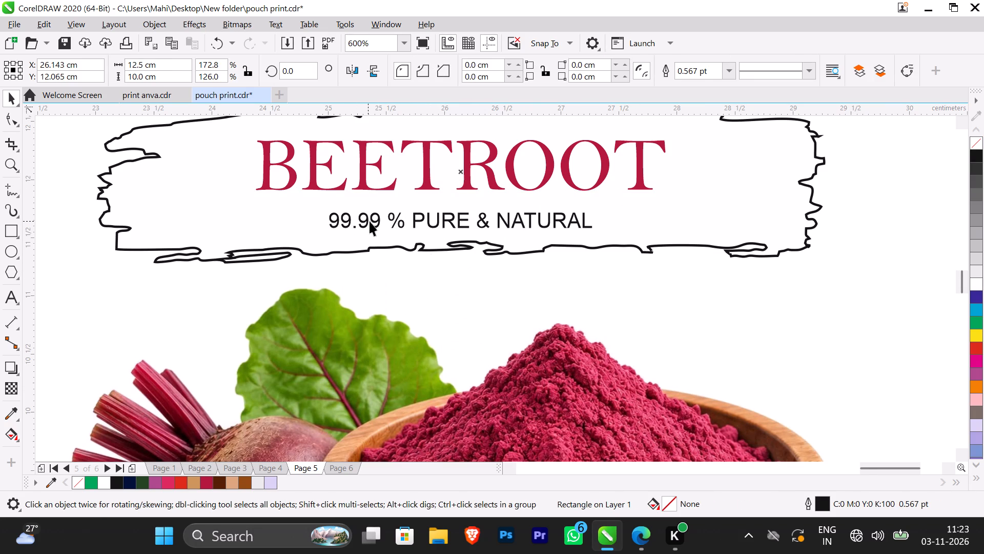
Delete "99.99 %" from the text line under BEETROOT on the copied label, leaving "PURE & NATURAL".
{"action": "left_click", "coordinate": [414, 219]}
{"action": "double_click", "coordinate": [414, 219]}
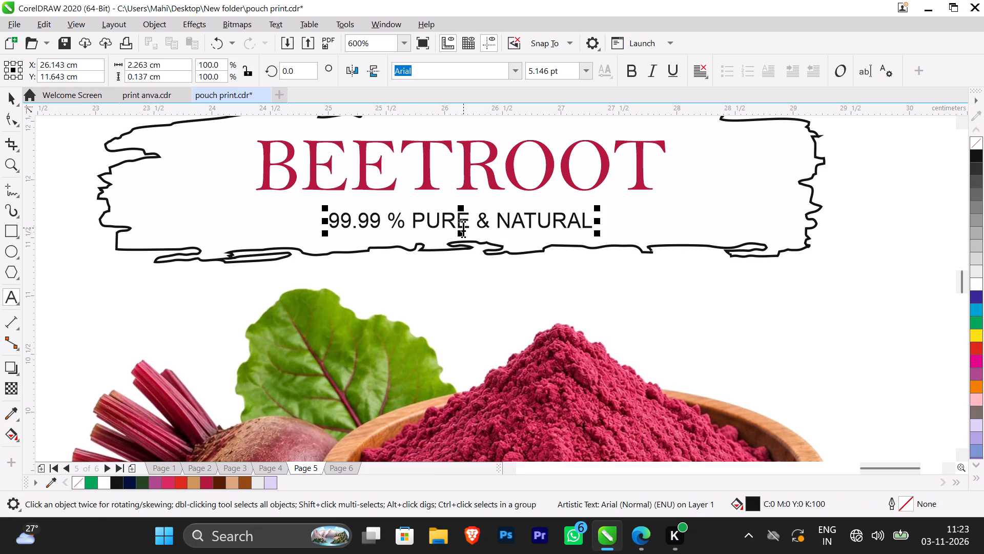
{"action": "key", "text": "BackSpace"}
{"action": "key", "text": "BackSpace"}
{"action": "key", "text": "BackSpace"}
{"action": "key", "text": "BackSpace"}
{"action": "key", "text": "BackSpace"}
{"action": "key", "text": "BackSpace"}
{"action": "key", "text": "BackSpace"}
{"action": "key", "text": "BackSpace"}
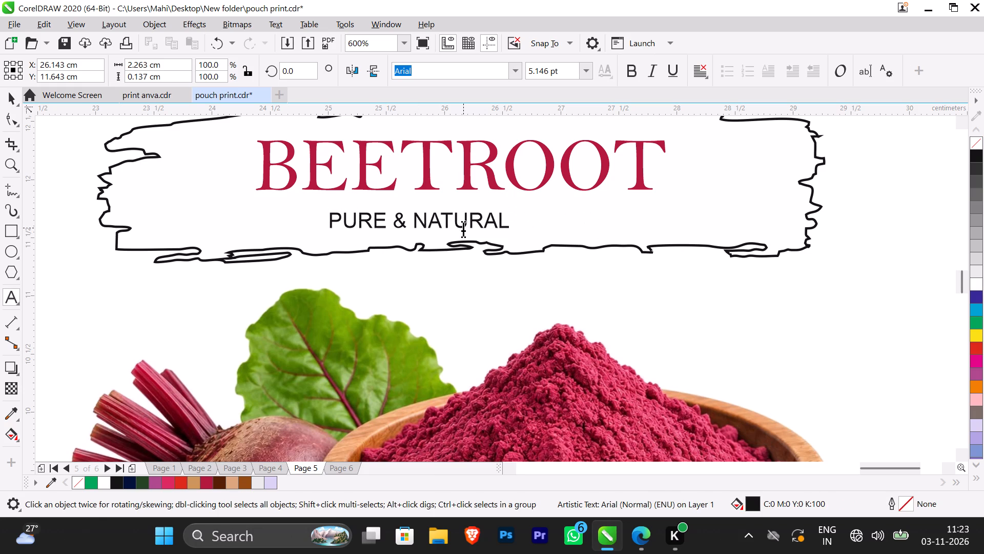
Insert eight leading spaces before "PURE & NATURAL" on the copied label to centre it under BEETROOT.
{"action": "key", "text": "space"}
{"action": "key", "text": "space"}
{"action": "key", "text": "space"}
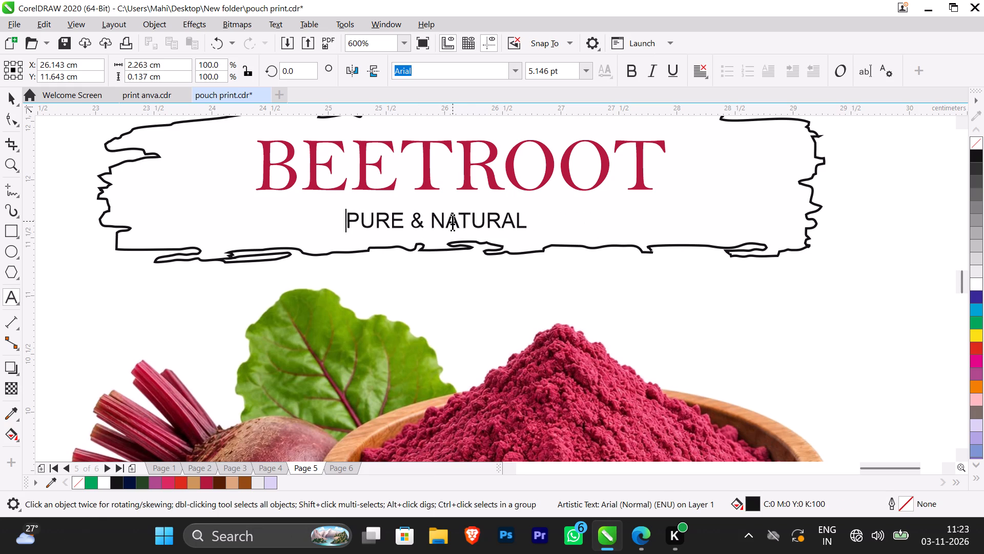
{"action": "key", "text": "space"}
{"action": "key", "text": "space"}
{"action": "key", "text": "space"}
{"action": "key", "text": "space"}
{"action": "key", "text": "space"}
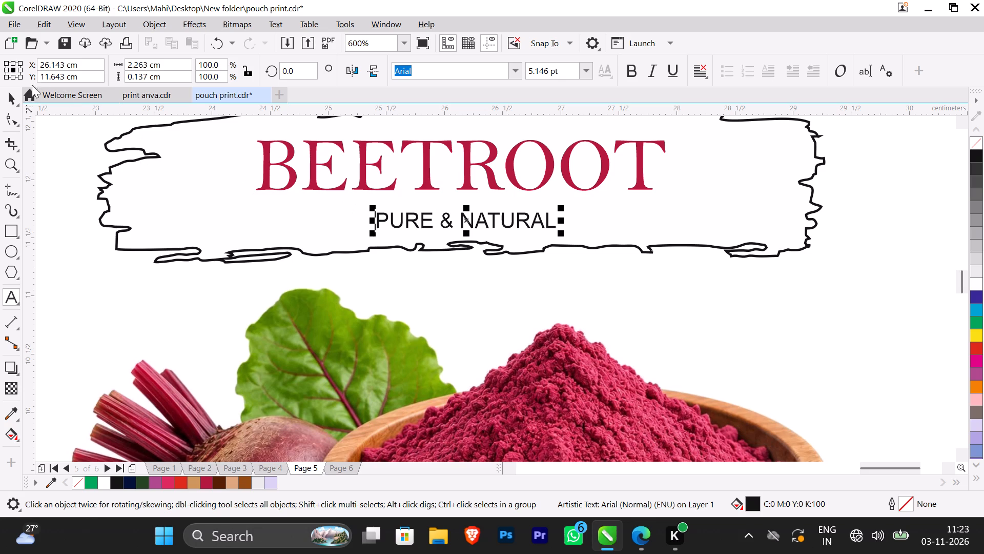
{"action": "left_click", "coordinate": [11, 98]}
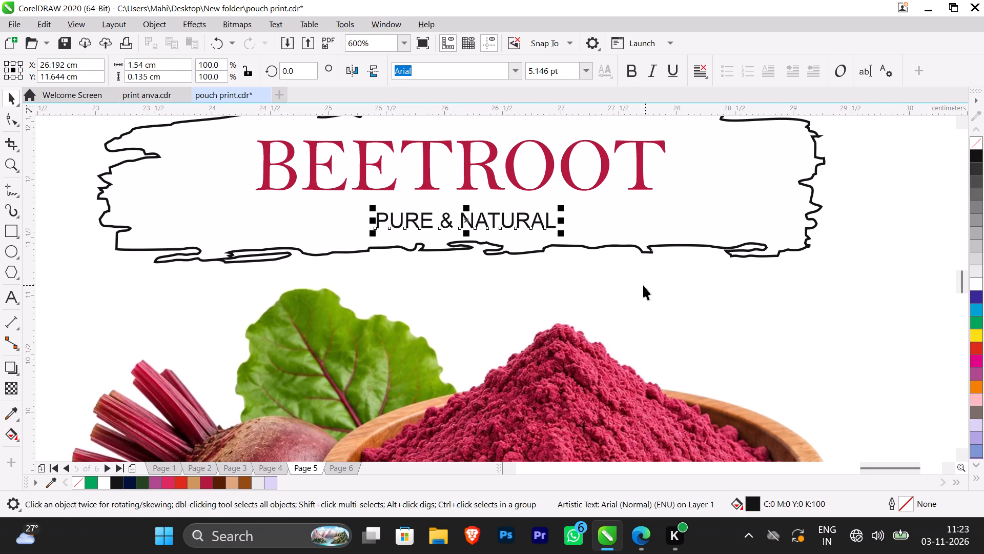
Ungroup the ANVA logo and tagline group on the copied label.
{"action": "scroll", "coordinate": [641, 288], "scroll_direction": "down", "scroll_amount": 1}
{"action": "scroll", "coordinate": [663, 206], "scroll_direction": "down", "scroll_amount": 2}
{"action": "scroll", "coordinate": [773, 196], "scroll_direction": "up", "scroll_amount": 2}
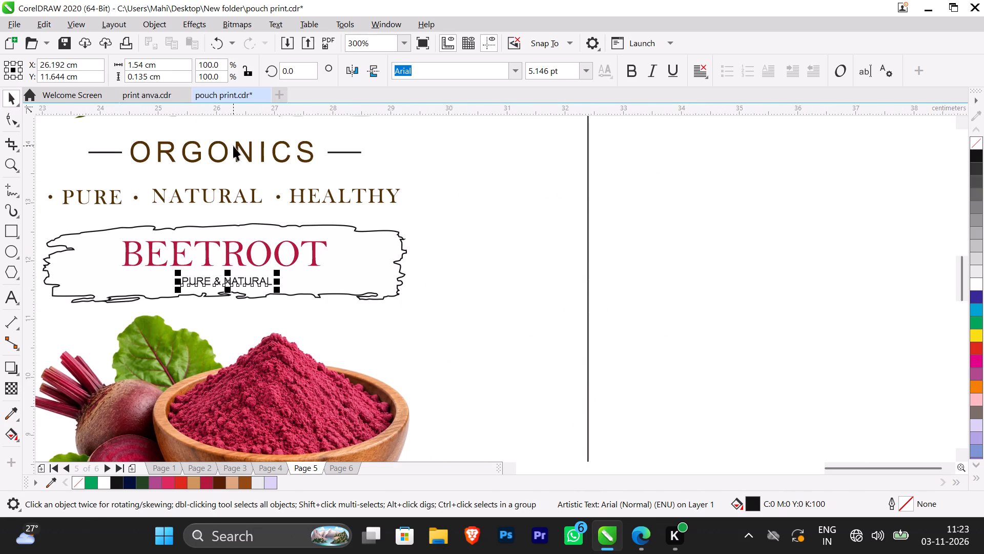
{"action": "scroll", "coordinate": [239, 147], "scroll_direction": "down", "scroll_amount": 2}
{"action": "scroll", "coordinate": [227, 112], "scroll_direction": "up", "scroll_amount": 2}
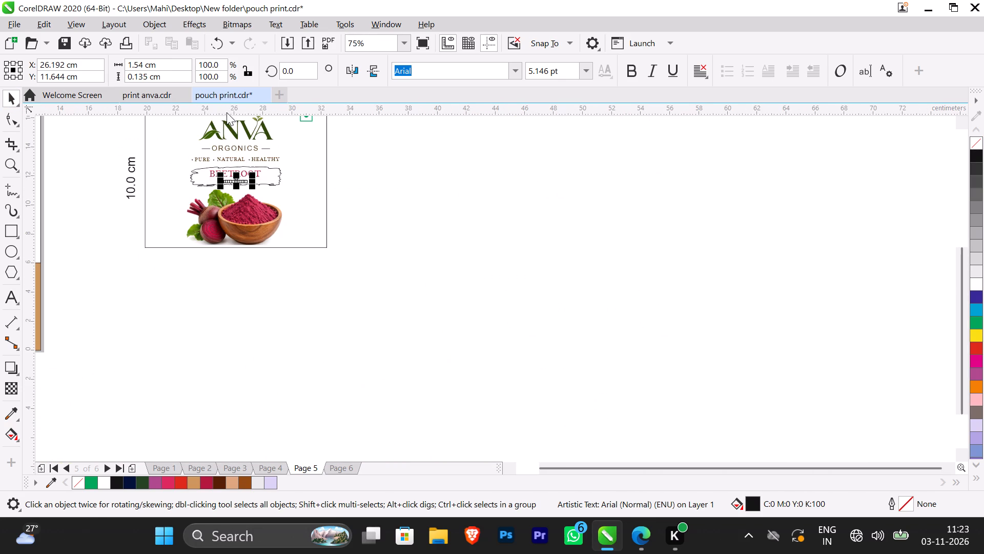
{"action": "scroll", "coordinate": [227, 116], "scroll_direction": "up", "scroll_amount": 2}
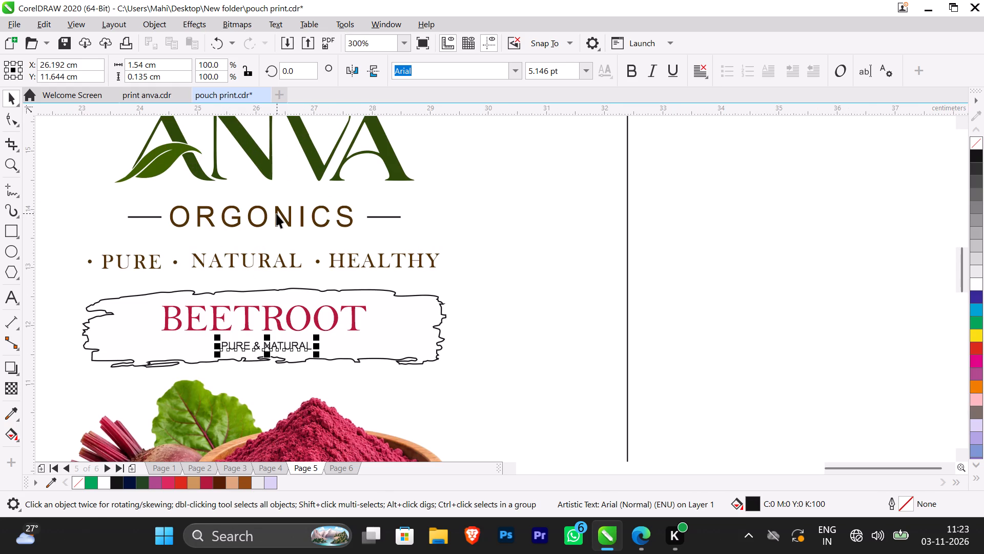
{"action": "left_click", "coordinate": [276, 213]}
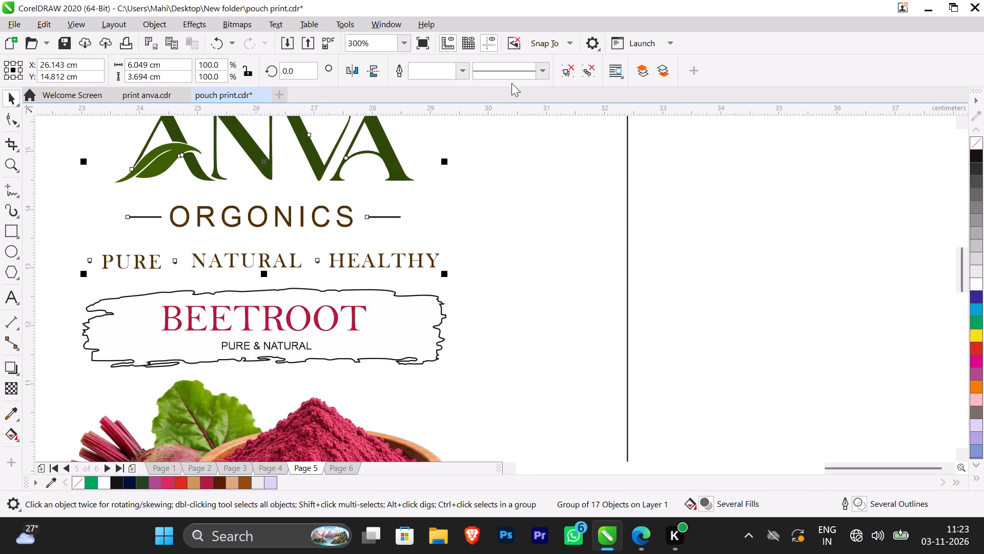
{"action": "left_click", "coordinate": [566, 76]}
{"action": "left_click", "coordinate": [697, 185]}
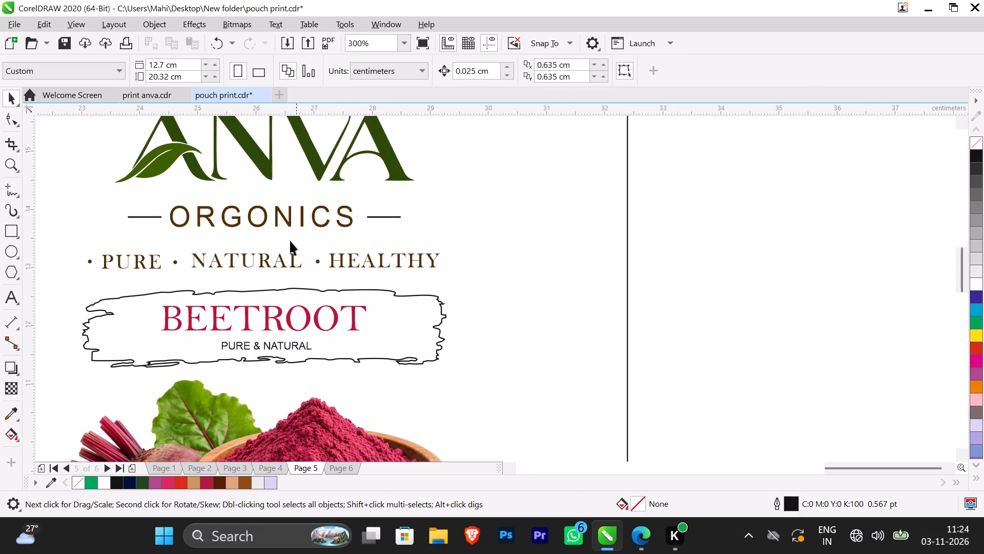
Correct the brand word under ANVA on the copied label from ORGONICS to ORGANICS.
{"action": "left_click", "coordinate": [281, 209]}
{"action": "double_click", "coordinate": [281, 209]}
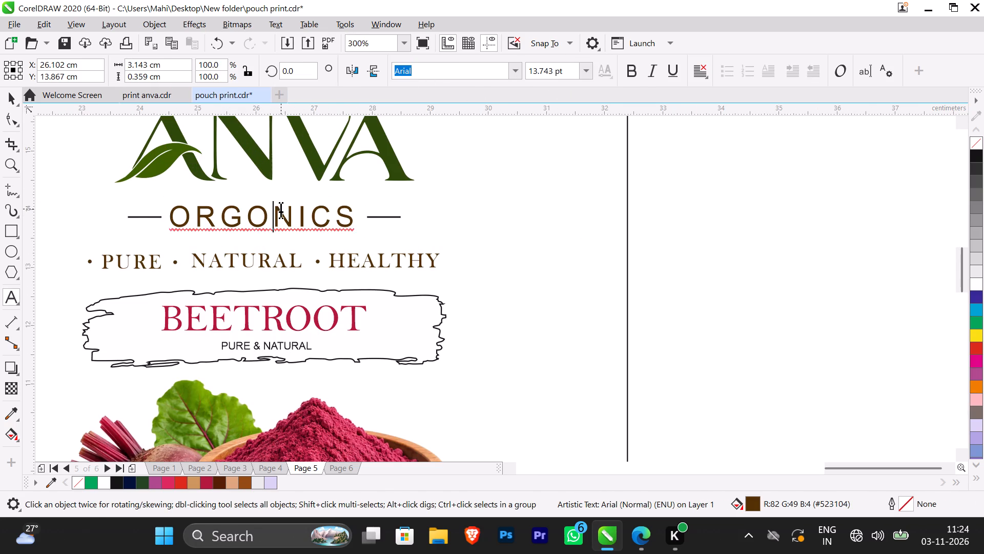
{"action": "key", "text": "BackSpace"}
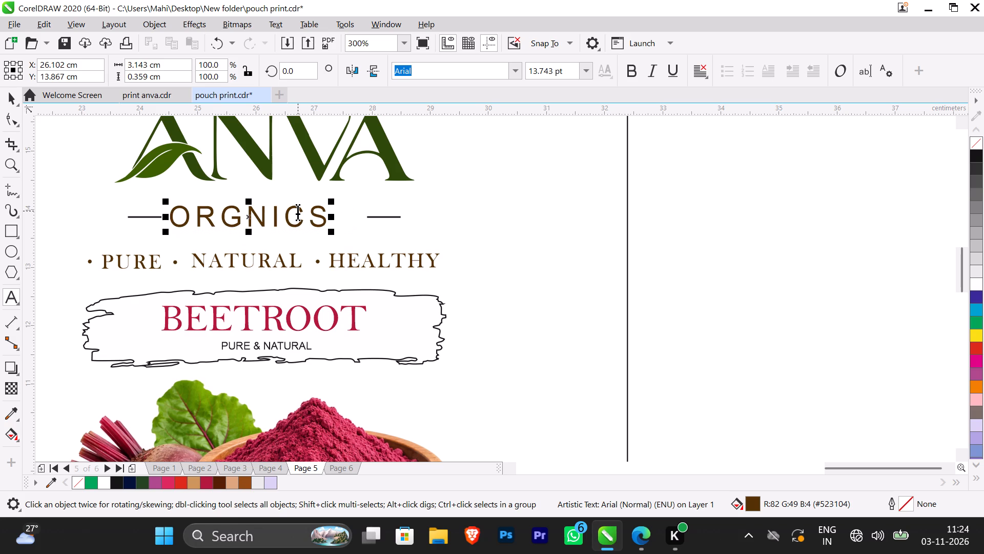
{"action": "key", "text": "shift+a"}
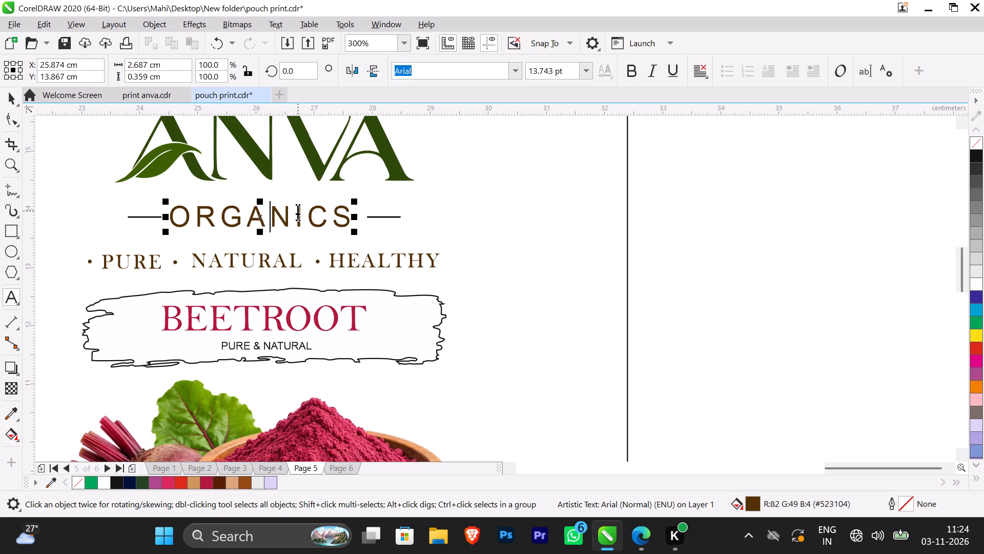
Correct the brand word under ANVA on the original 12.5 cm wide label to ORGANICS.
{"action": "scroll", "coordinate": [348, 228], "scroll_direction": "down", "scroll_amount": 3}
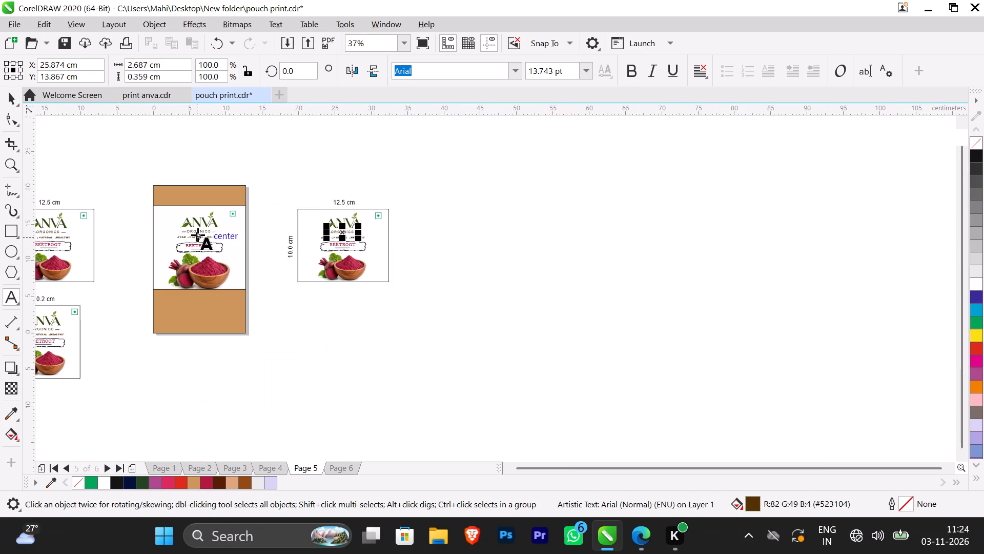
{"action": "scroll", "coordinate": [197, 235], "scroll_direction": "up", "scroll_amount": 3}
{"action": "scroll", "coordinate": [190, 238], "scroll_direction": "down", "scroll_amount": 3}
{"action": "scroll", "coordinate": [43, 226], "scroll_direction": "down", "scroll_amount": 2}
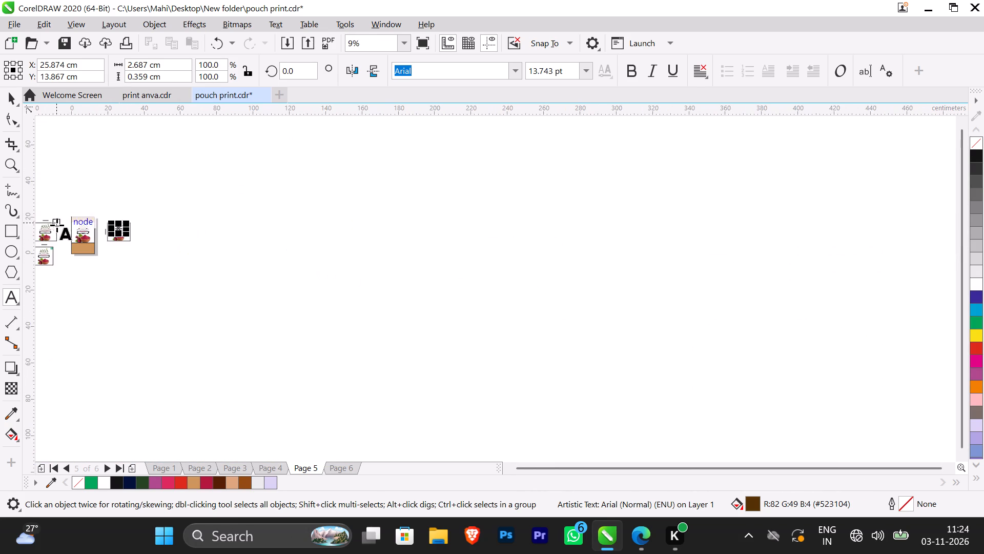
{"action": "scroll", "coordinate": [38, 230], "scroll_direction": "up", "scroll_amount": 1}
{"action": "scroll", "coordinate": [52, 228], "scroll_direction": "up", "scroll_amount": 5, "text": "ctrl"}
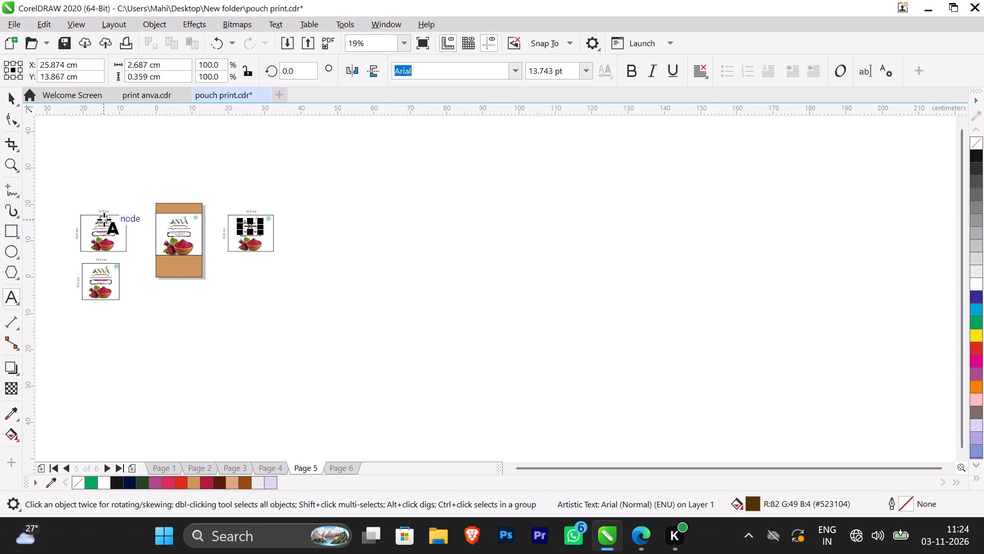
{"action": "scroll", "coordinate": [103, 220], "scroll_direction": "up", "scroll_amount": 4}
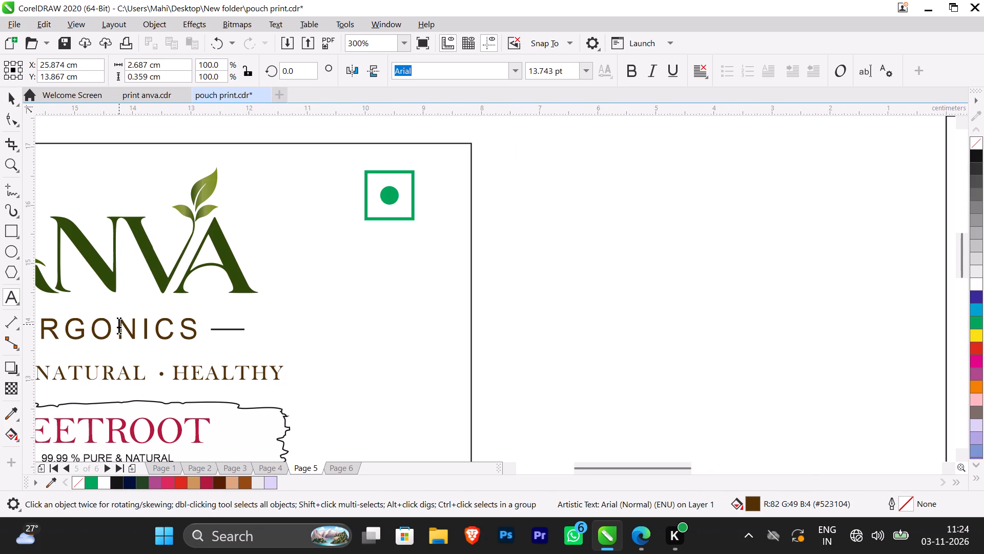
{"action": "left_click", "coordinate": [119, 324]}
{"action": "key", "text": "BackSpace"}
{"action": "key", "text": "shift+a"}
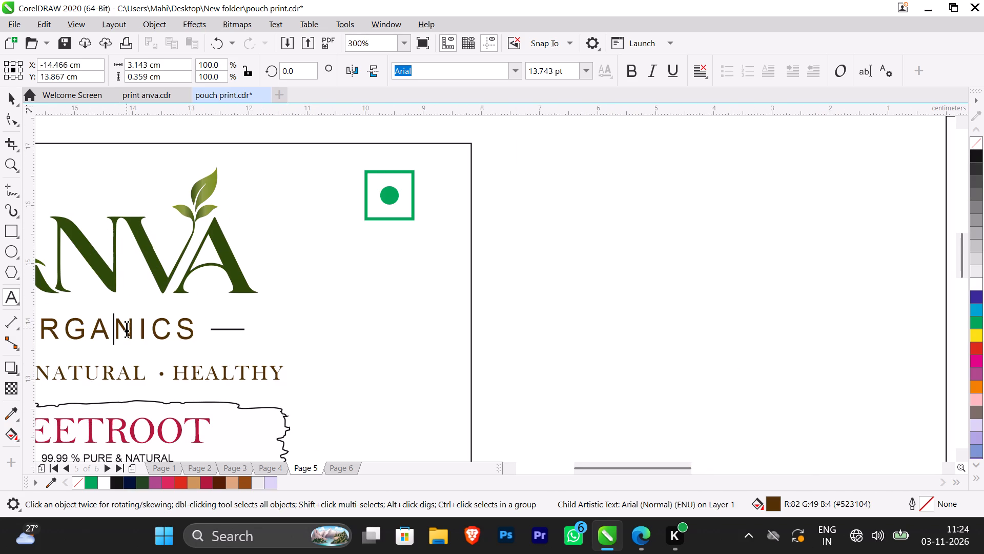
Correct the brand word under ANVA on the 10.2 cm wide label from ORGONICS to ORGANICS.
{"action": "scroll", "coordinate": [186, 335], "scroll_direction": "down", "scroll_amount": 3}
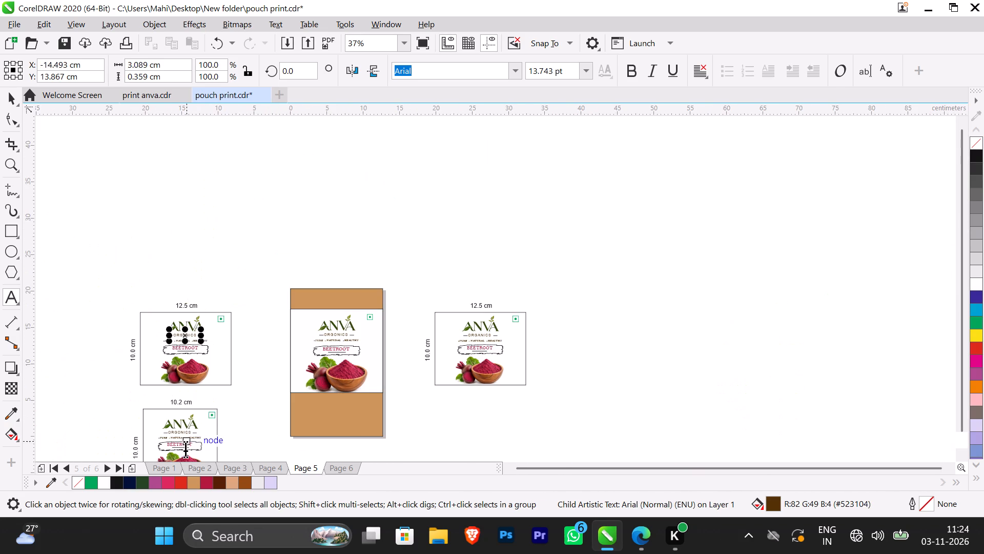
{"action": "scroll", "coordinate": [169, 437], "scroll_direction": "up", "scroll_amount": 4}
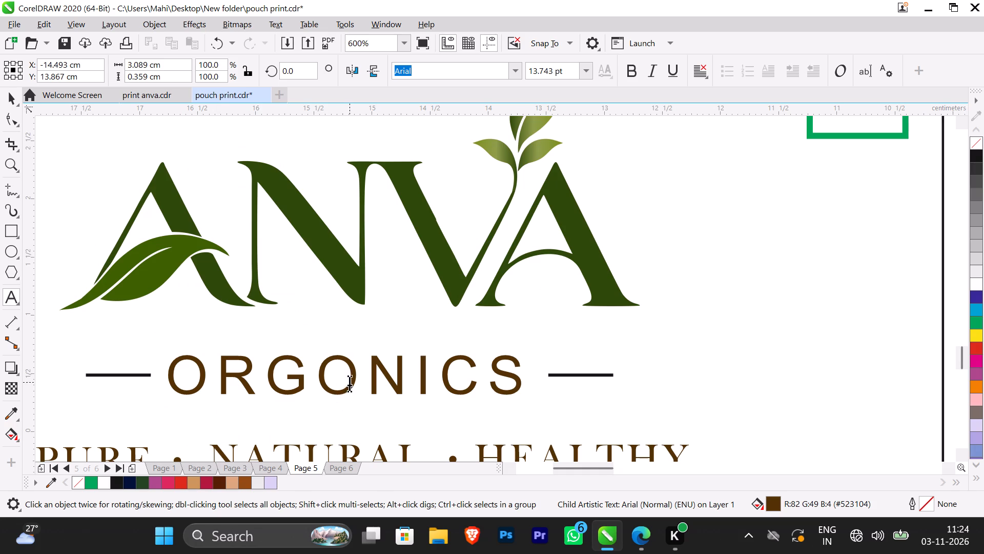
{"action": "left_click", "coordinate": [354, 379]}
{"action": "key", "text": "BackSpace"}
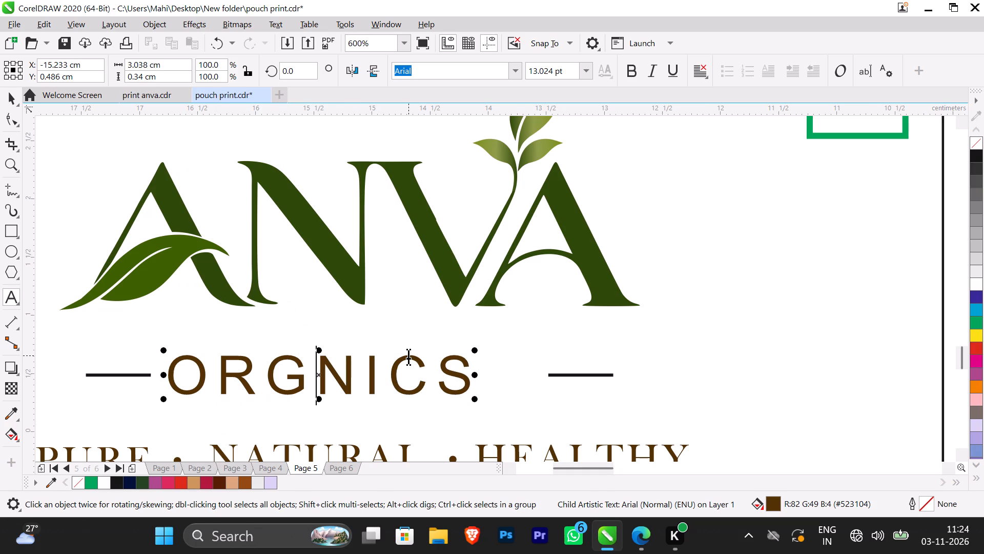
{"action": "key", "text": "shift+a"}
{"action": "scroll", "coordinate": [411, 352], "scroll_direction": "down", "scroll_amount": 1}
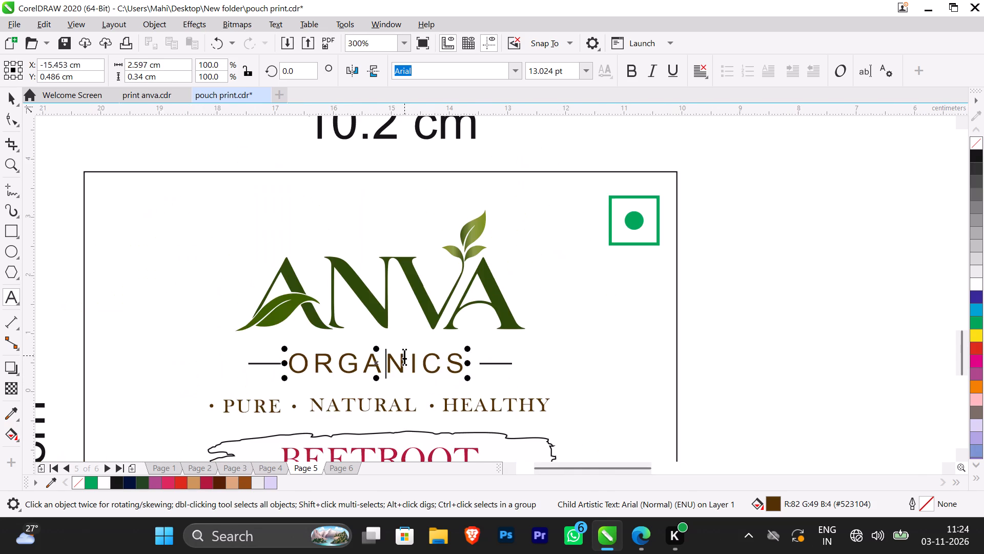
{"action": "scroll", "coordinate": [404, 356], "scroll_direction": "down", "scroll_amount": 2}
{"action": "scroll", "coordinate": [443, 372], "scroll_direction": "up", "scroll_amount": 1}
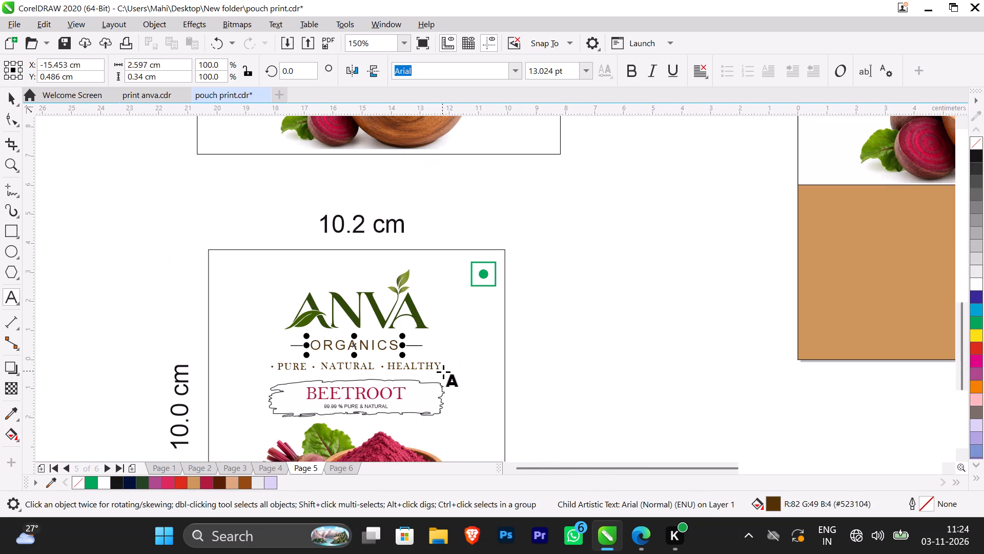
{"action": "scroll", "coordinate": [443, 372], "scroll_direction": "down", "scroll_amount": 2}
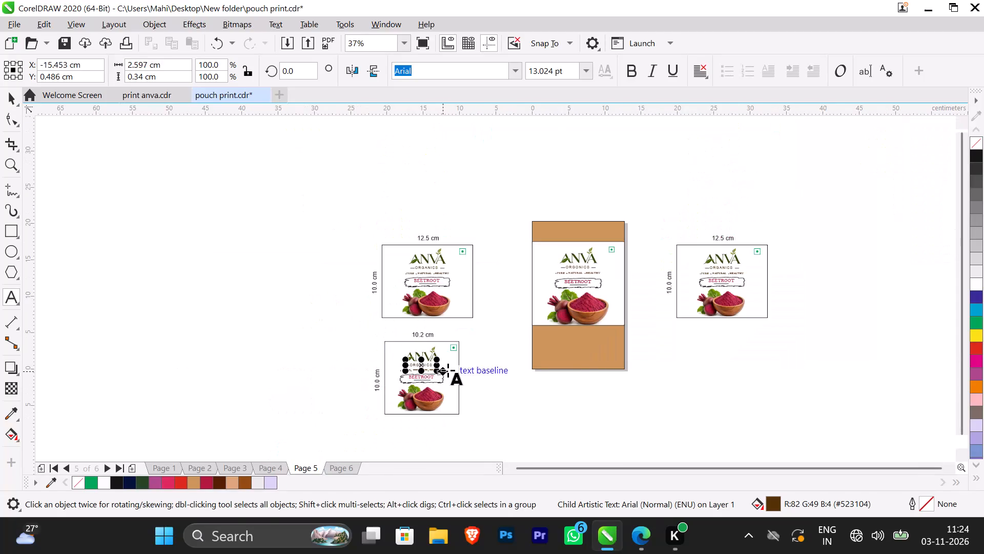
{"action": "left_click", "coordinate": [11, 101]}
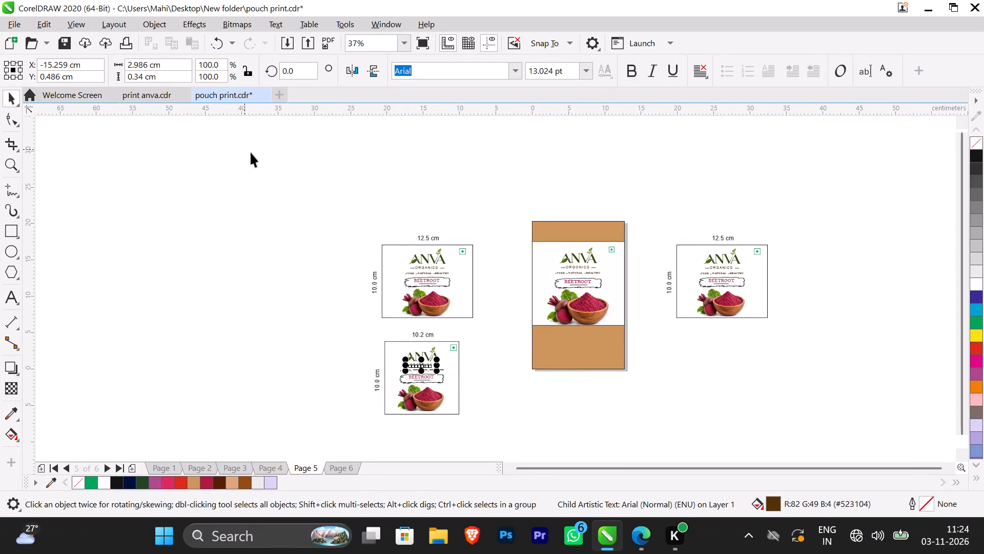
{"action": "left_click", "coordinate": [253, 152]}
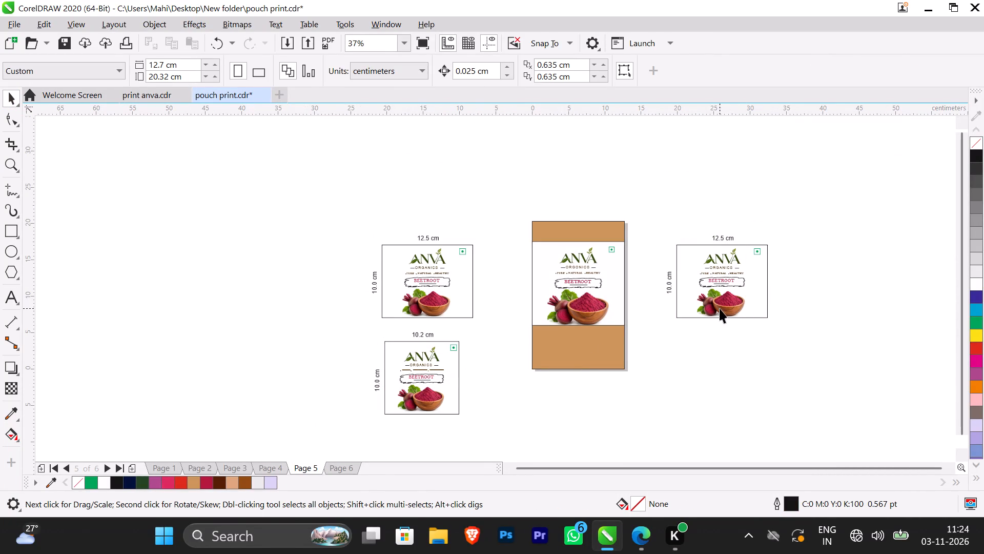
Correct the brand word under ANVA on the brown pouch layout from ORGONICS to ORGANICS.
{"action": "scroll", "coordinate": [616, 271], "scroll_direction": "up", "scroll_amount": 2}
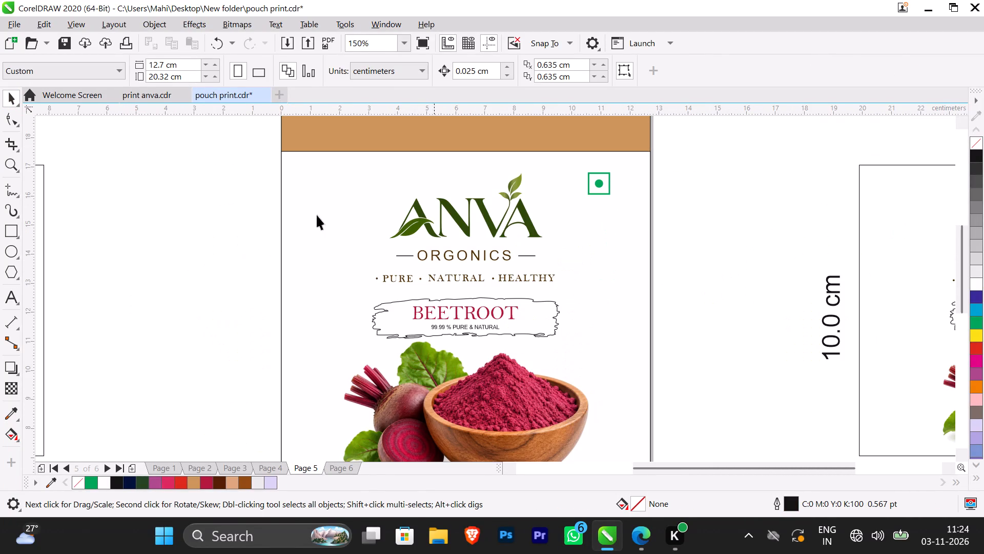
{"action": "scroll", "coordinate": [383, 240], "scroll_direction": "down", "scroll_amount": 1}
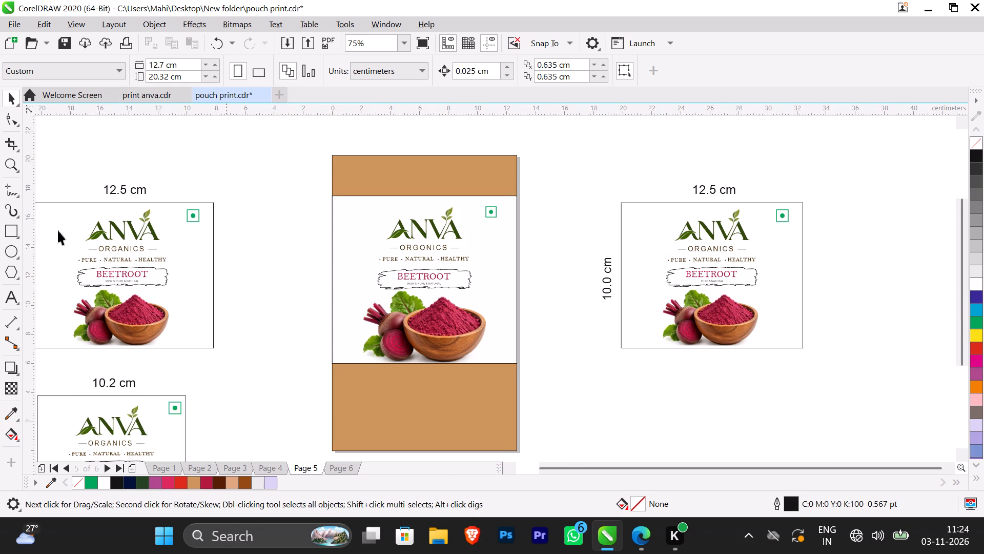
{"action": "left_click", "coordinate": [6, 290]}
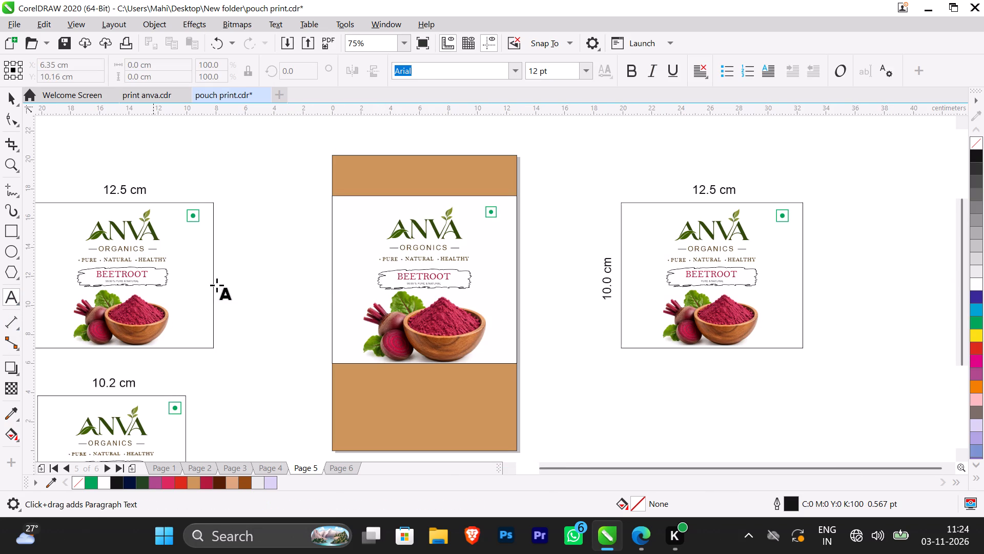
{"action": "scroll", "coordinate": [429, 244], "scroll_direction": "up", "scroll_amount": 4}
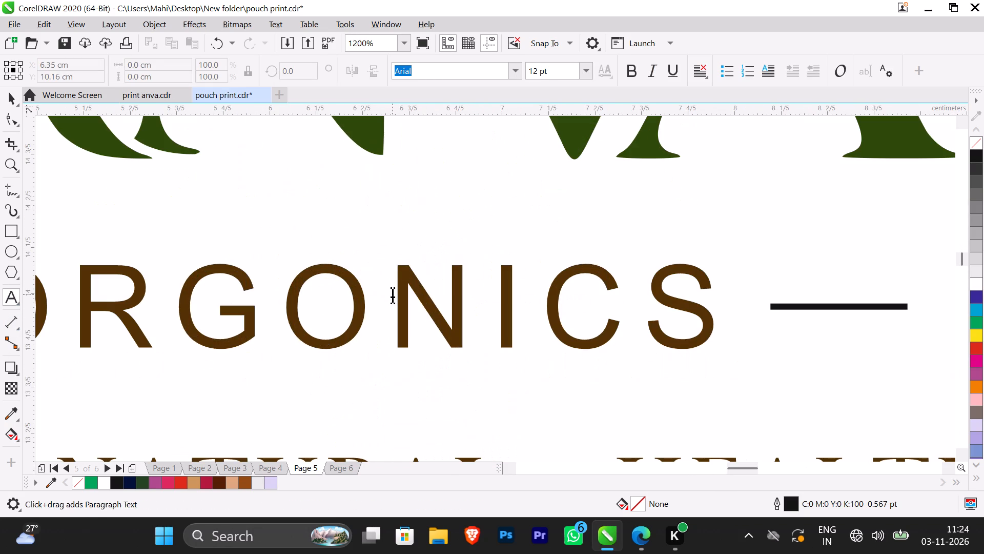
{"action": "left_click", "coordinate": [393, 294]}
{"action": "key", "text": "BackSpace"}
{"action": "key", "text": "shift+a"}
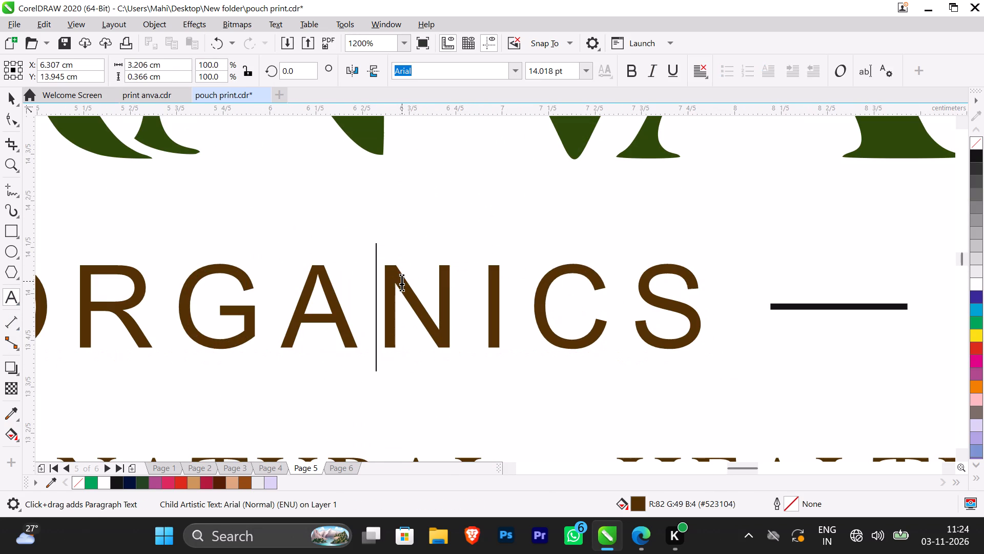
{"action": "scroll", "coordinate": [336, 316], "scroll_direction": "down", "scroll_amount": 3}
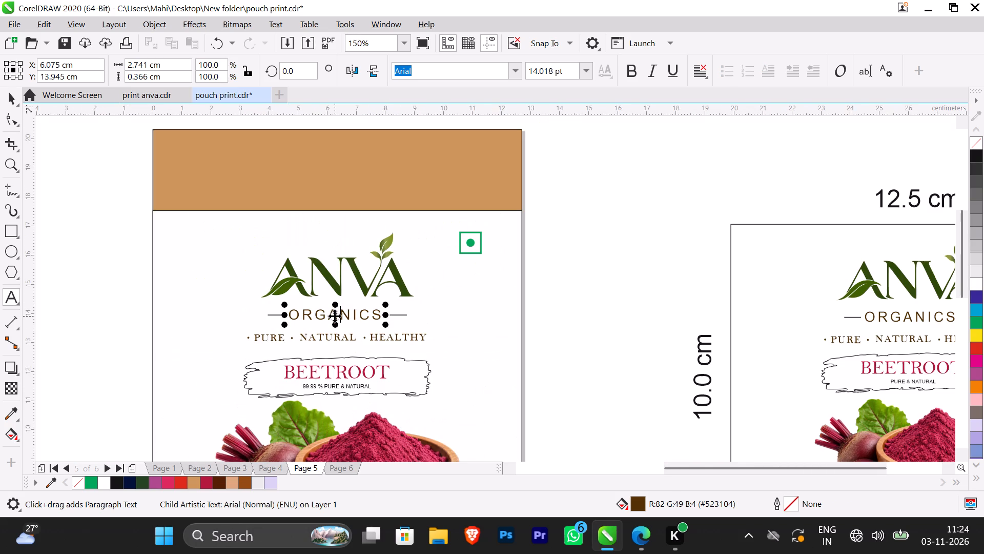
{"action": "left_click", "coordinate": [7, 102]}
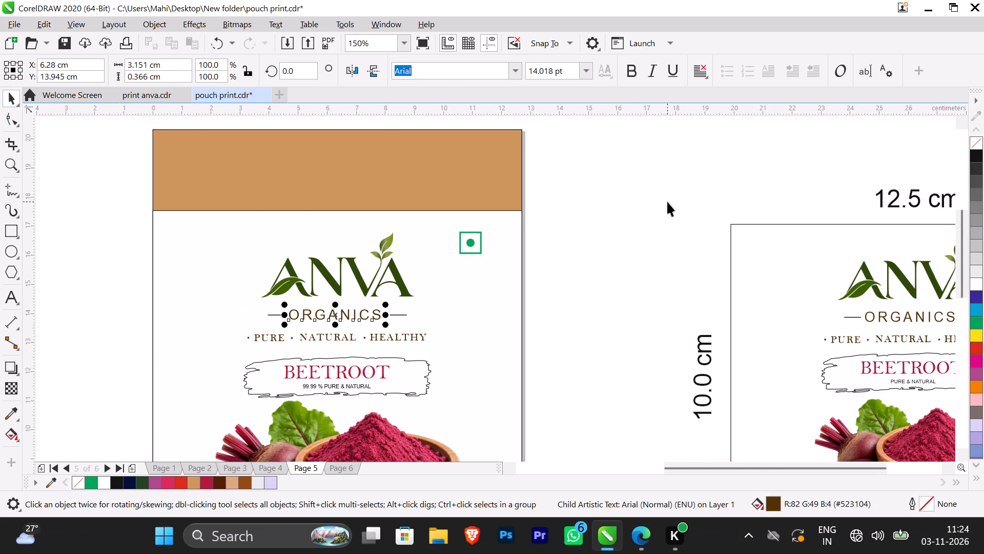
{"action": "left_click", "coordinate": [667, 202]}
{"action": "scroll", "coordinate": [454, 217], "scroll_direction": "down", "scroll_amount": 1}
{"action": "scroll", "coordinate": [624, 269], "scroll_direction": "down", "scroll_amount": 1}
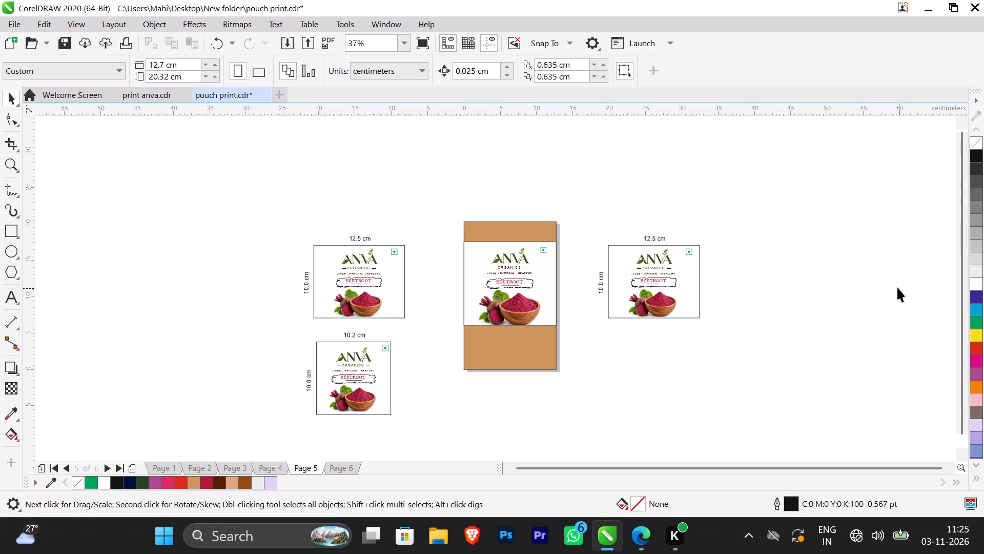
Select the beetroot bowl image on the copied 12.5 cm label and switch to WhatsApp.
{"action": "scroll", "coordinate": [700, 294], "scroll_direction": "up", "scroll_amount": 1}
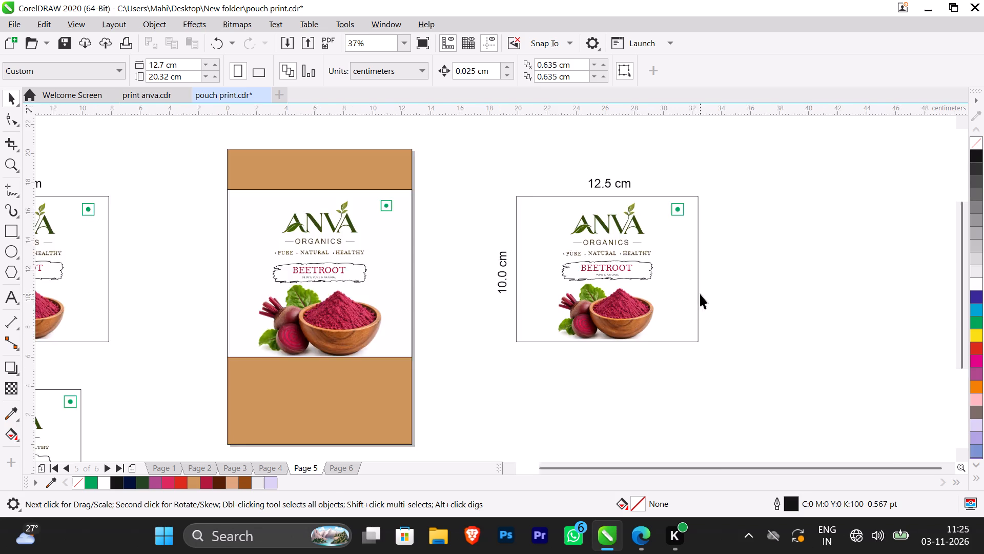
{"action": "scroll", "coordinate": [700, 294], "scroll_direction": "up", "scroll_amount": 1}
{"action": "left_click", "coordinate": [563, 306]}
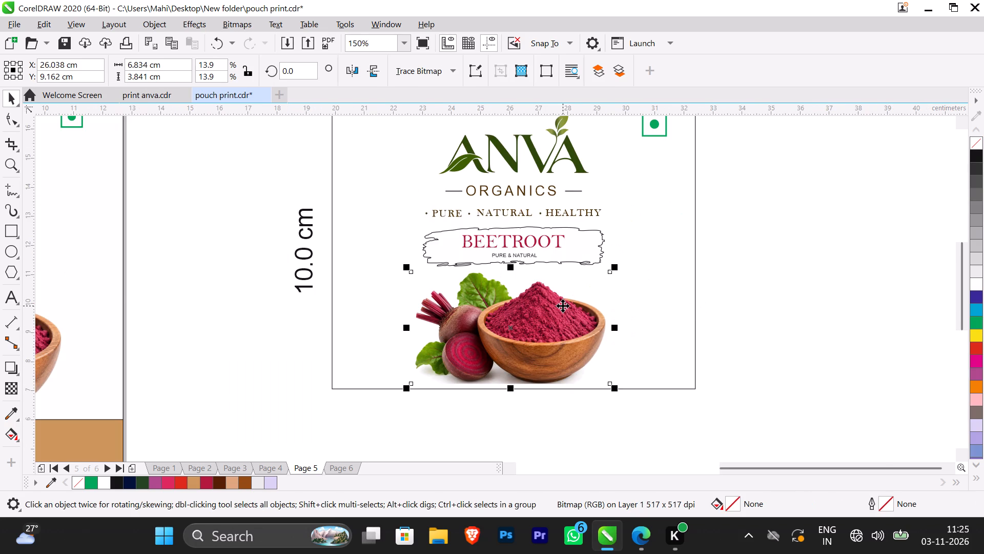
{"action": "left_click", "coordinate": [570, 540]}
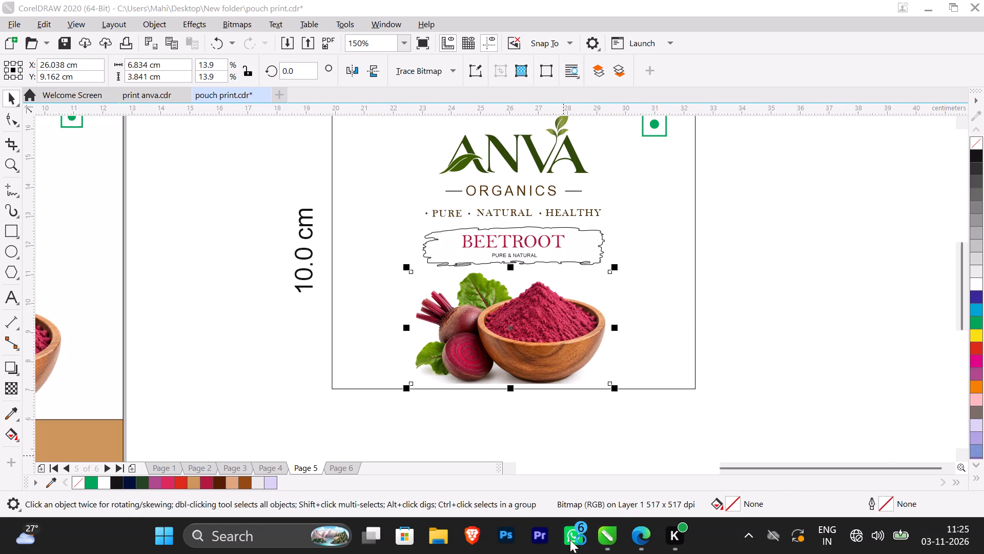
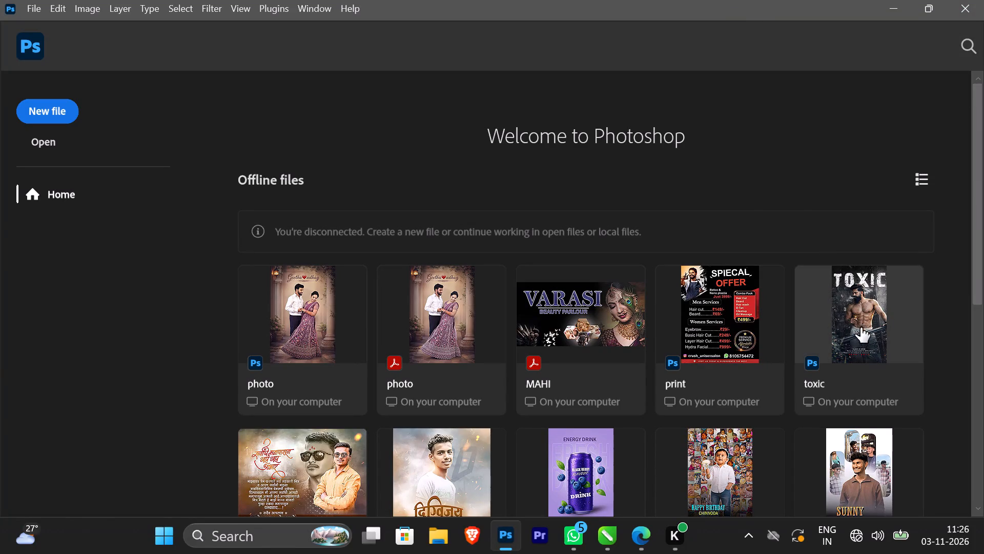
Look through the thumbnails of the recent offline files on the Photoshop home screen.
{"action": "scroll", "coordinate": [859, 326], "scroll_direction": "down", "scroll_amount": 2}
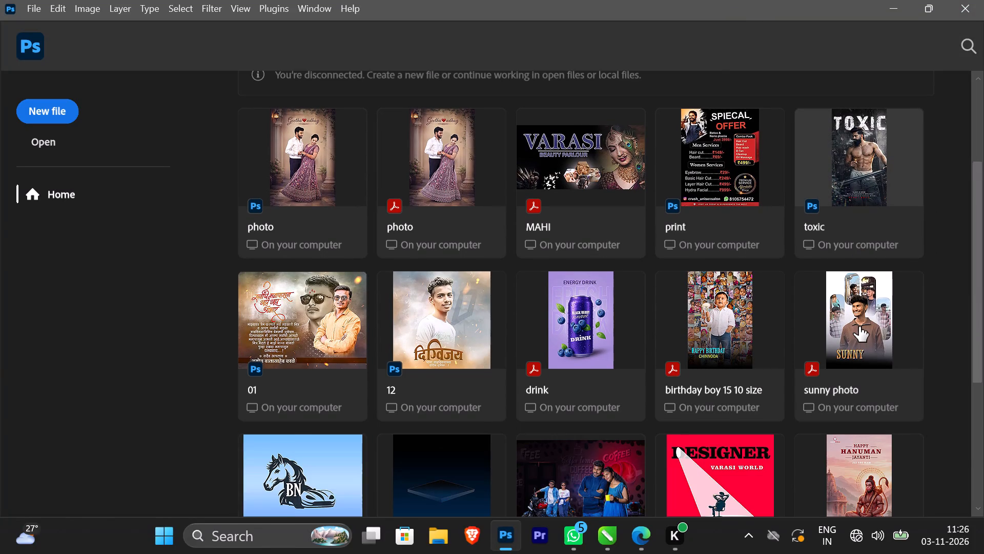
{"action": "scroll", "coordinate": [859, 326], "scroll_direction": "down", "scroll_amount": 4}
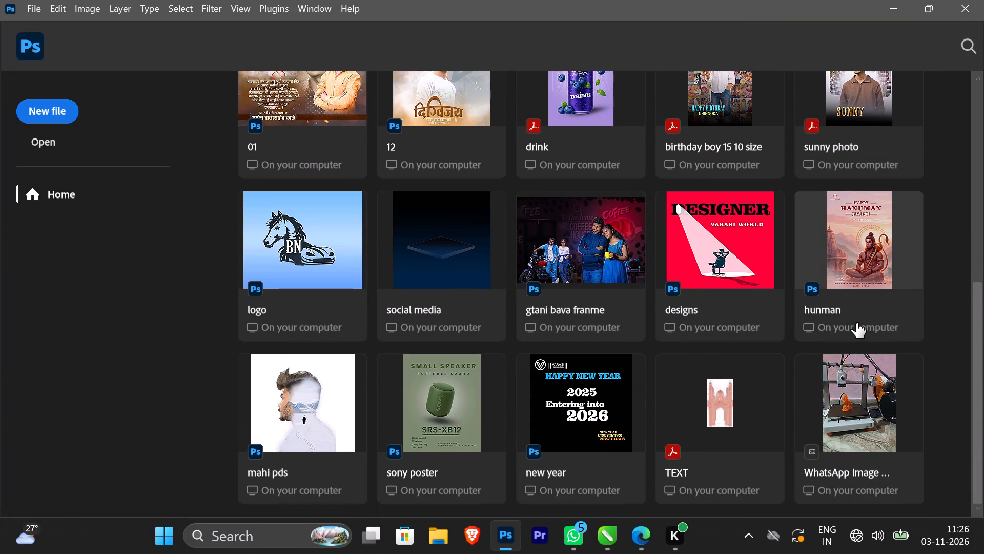
{"action": "scroll", "coordinate": [856, 323], "scroll_direction": "down", "scroll_amount": 4}
{"action": "scroll", "coordinate": [802, 379], "scroll_direction": "up", "scroll_amount": 1}
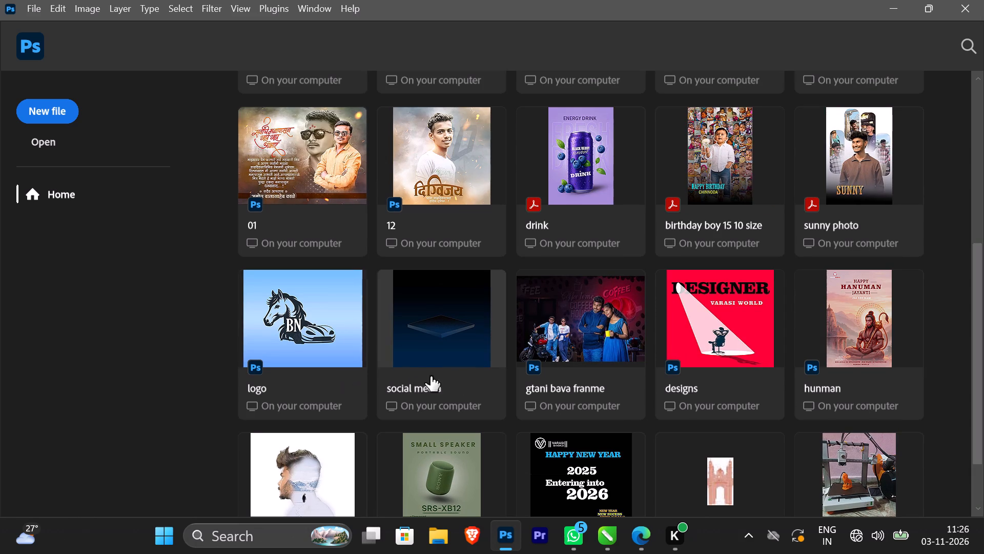
{"action": "scroll", "coordinate": [470, 376], "scroll_direction": "up", "scroll_amount": 2}
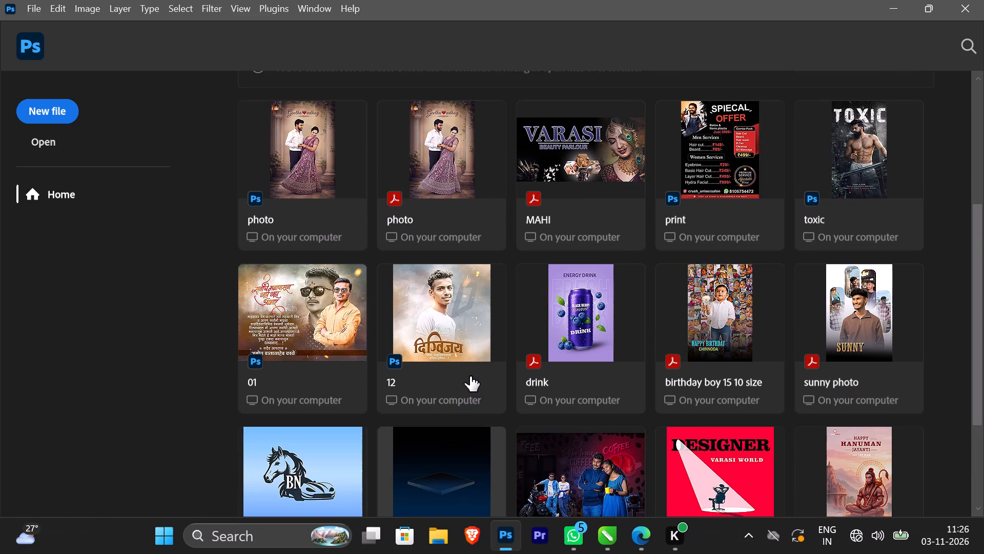
{"action": "scroll", "coordinate": [470, 376], "scroll_direction": "up", "scroll_amount": 2}
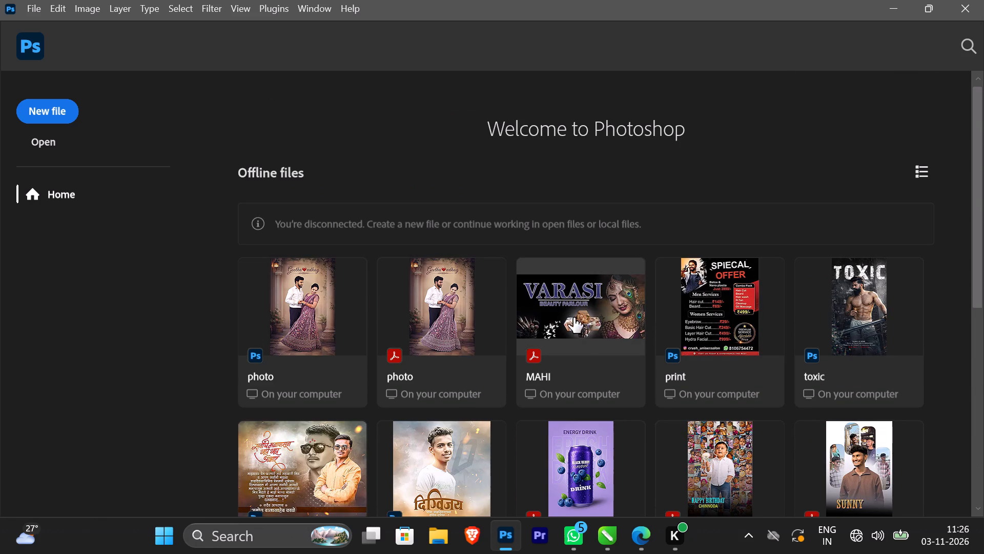
Start creating a new document from the home screen.
{"action": "left_click", "coordinate": [65, 118]}
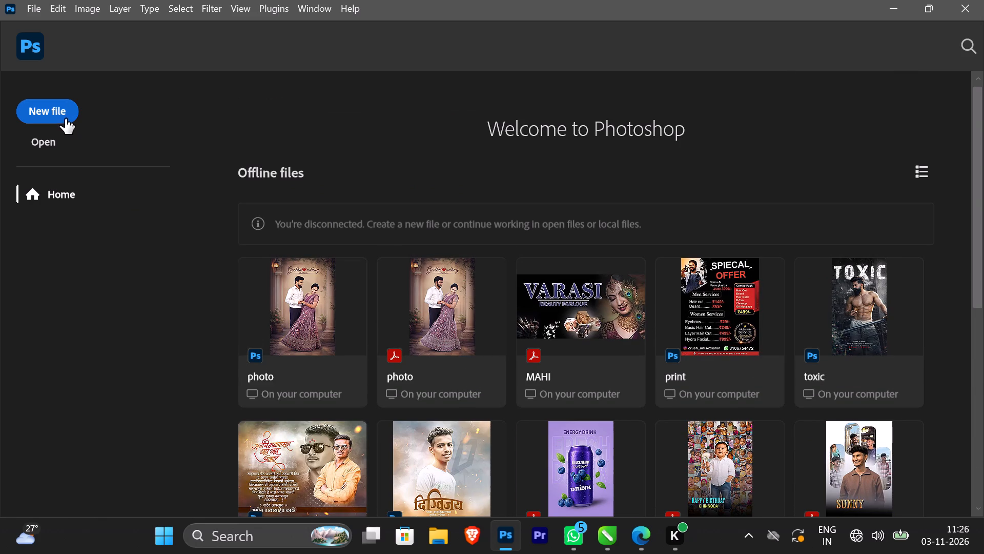
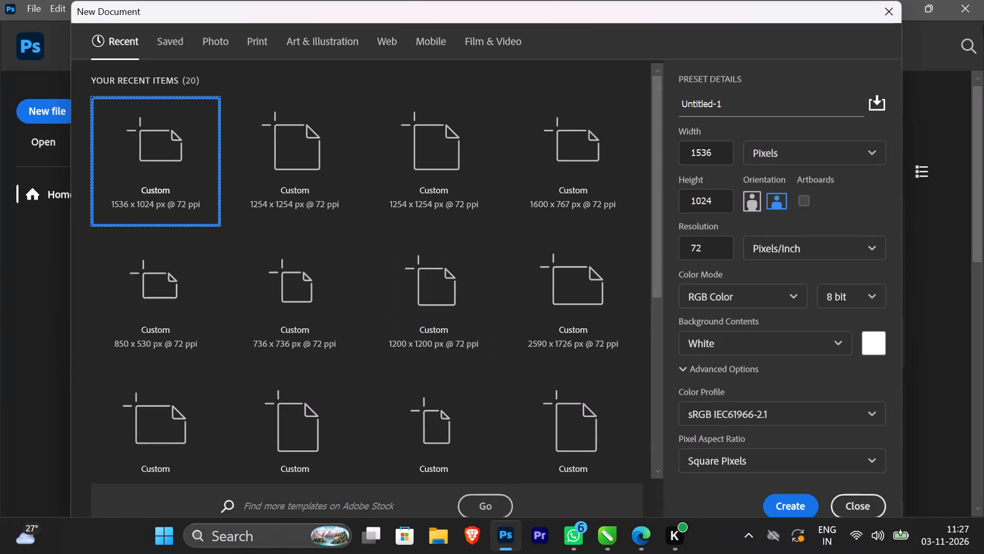
Create a new 1536 x 1024 px document from the Clipboard preset and paste the copied amla and powder image into it.
{"action": "left_click", "coordinate": [880, 13]}
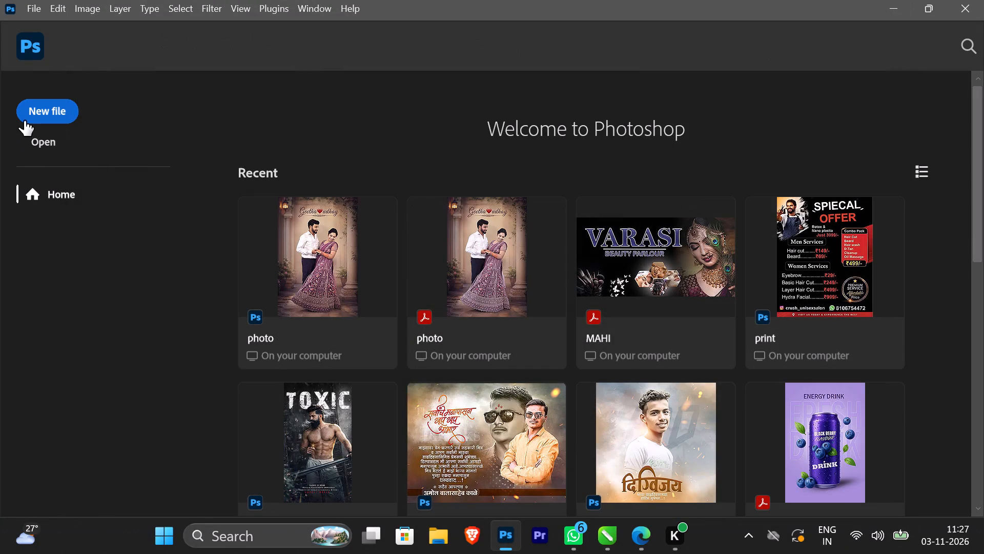
{"action": "left_click", "coordinate": [47, 115]}
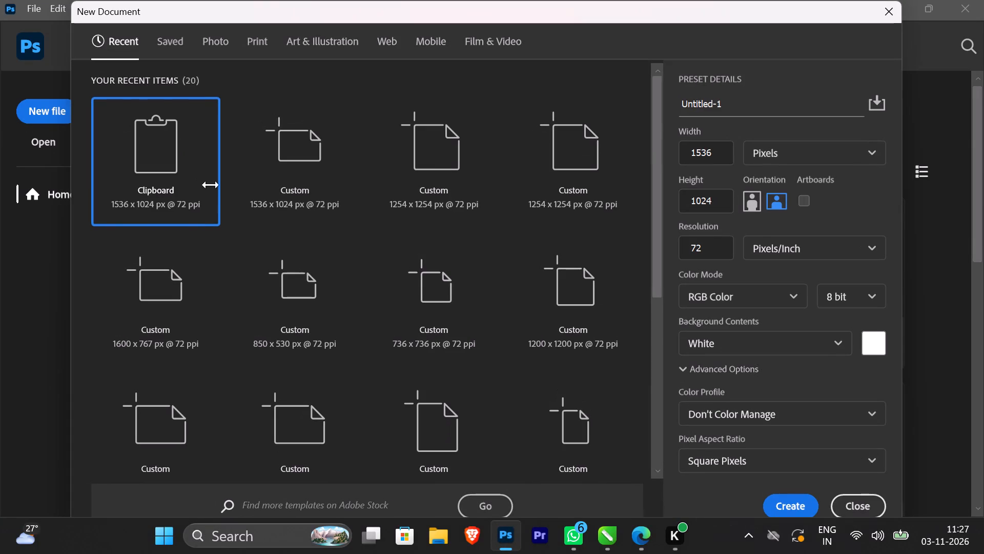
{"action": "left_click", "coordinate": [809, 500]}
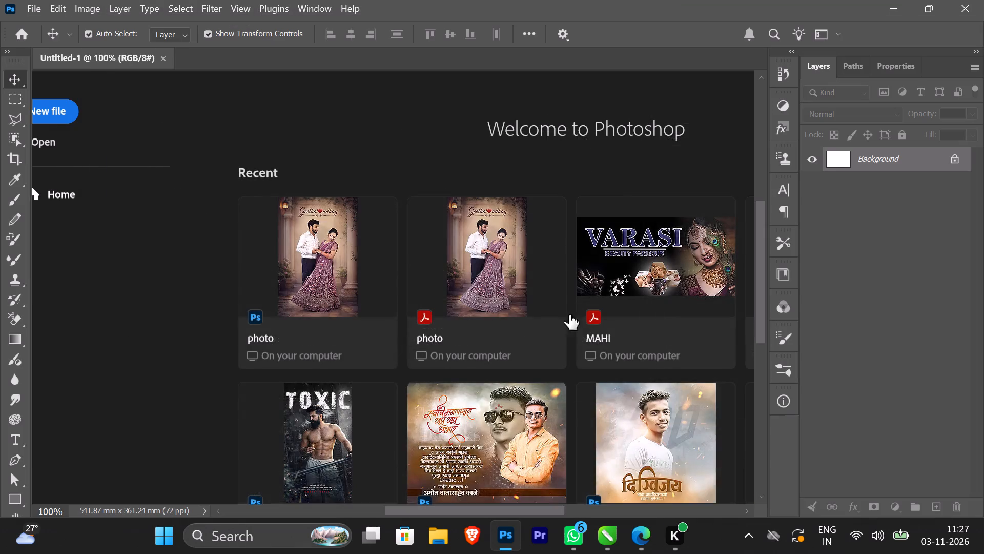
{"action": "key", "text": "ctrl+v"}
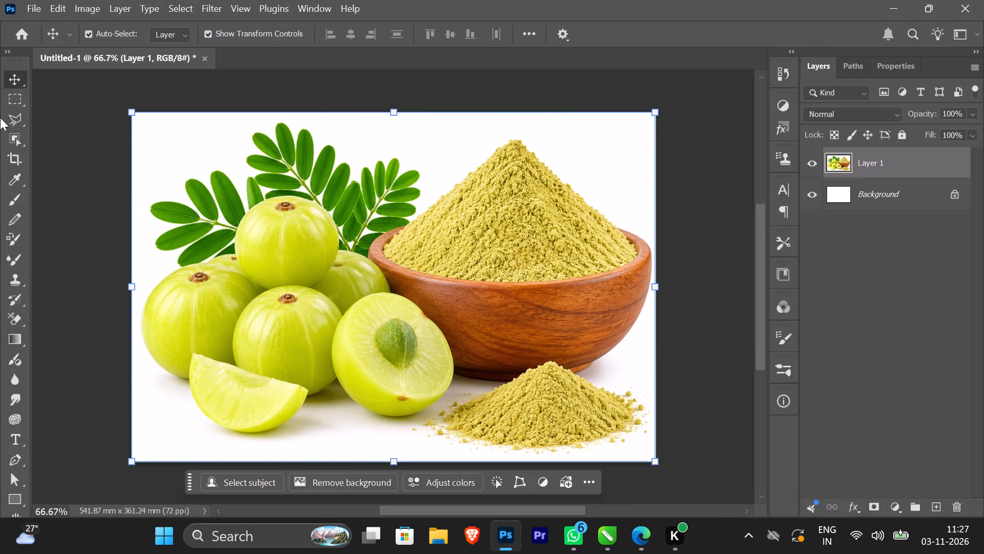
Erase the white background around the leaves in the image's upper-left corner with the Background Eraser.
{"action": "left_click", "coordinate": [17, 321]}
{"action": "left_click_drag", "start_coordinate": [187, 149], "coordinate": [203, 144]}
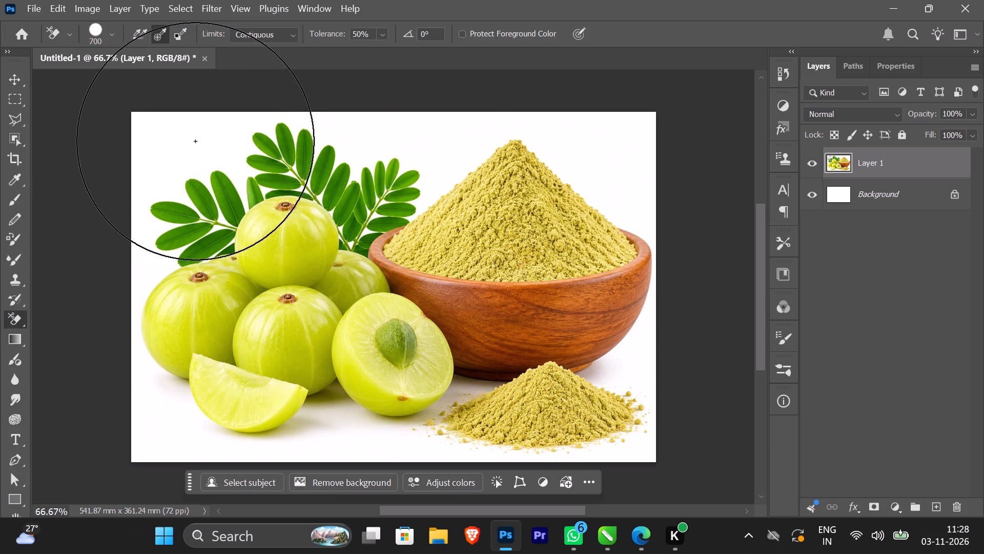
{"action": "left_click_drag", "start_coordinate": [165, 146], "coordinate": [235, 147]}
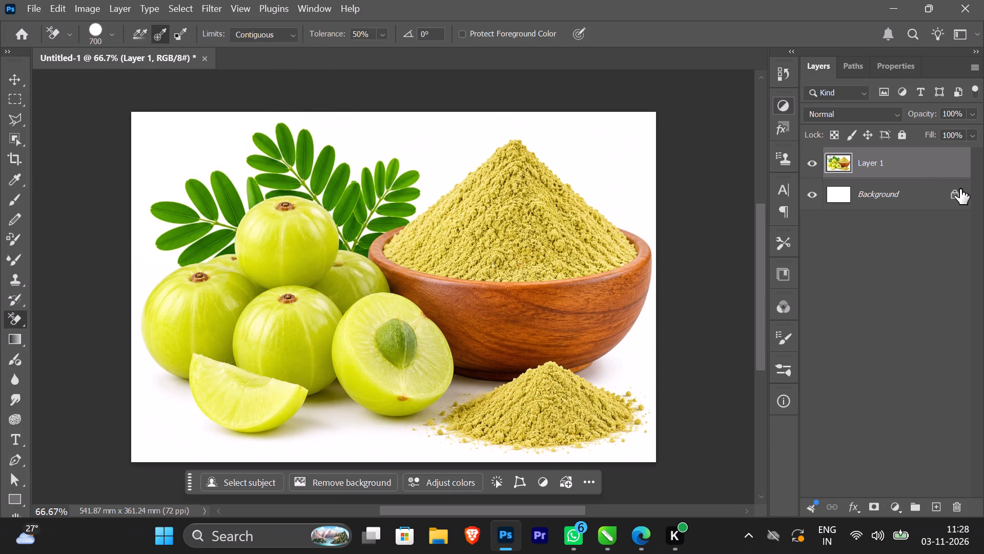
Unlock and delete the white Background layer, leaving only the pasted image layer.
{"action": "left_click", "coordinate": [955, 192]}
{"action": "left_click", "coordinate": [961, 509]}
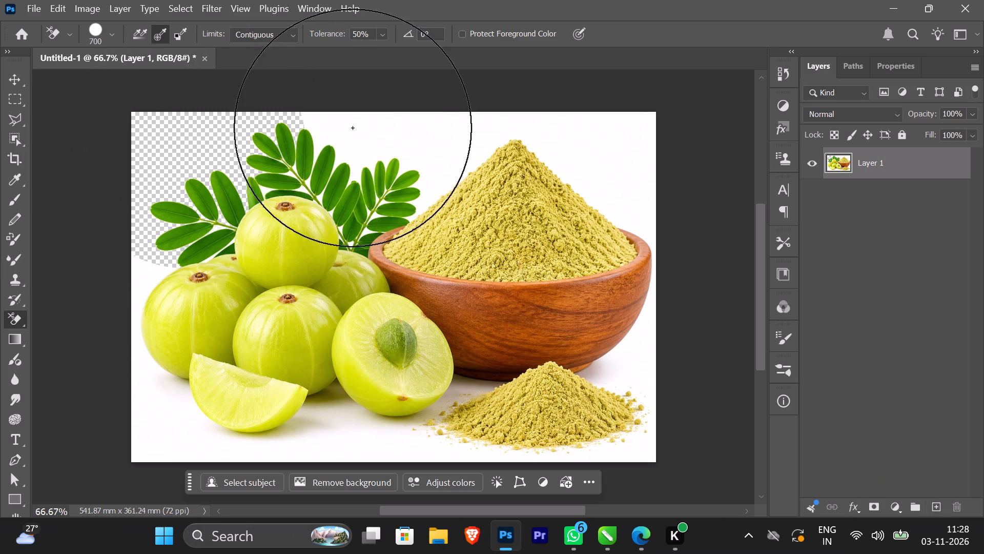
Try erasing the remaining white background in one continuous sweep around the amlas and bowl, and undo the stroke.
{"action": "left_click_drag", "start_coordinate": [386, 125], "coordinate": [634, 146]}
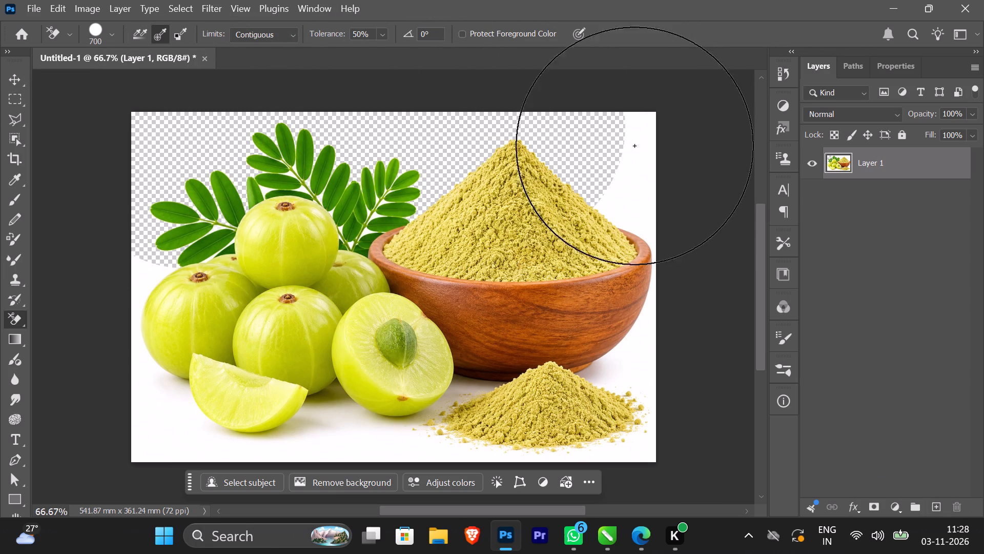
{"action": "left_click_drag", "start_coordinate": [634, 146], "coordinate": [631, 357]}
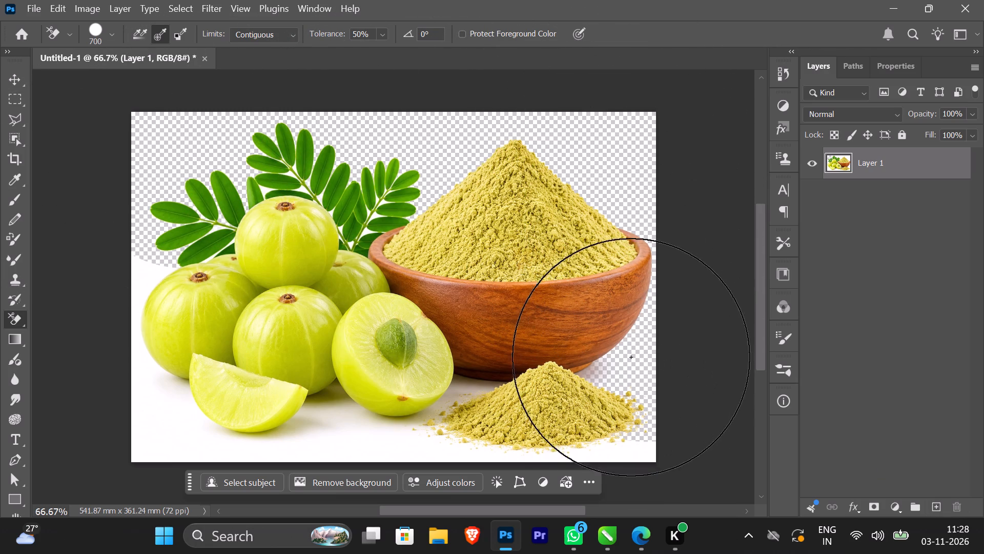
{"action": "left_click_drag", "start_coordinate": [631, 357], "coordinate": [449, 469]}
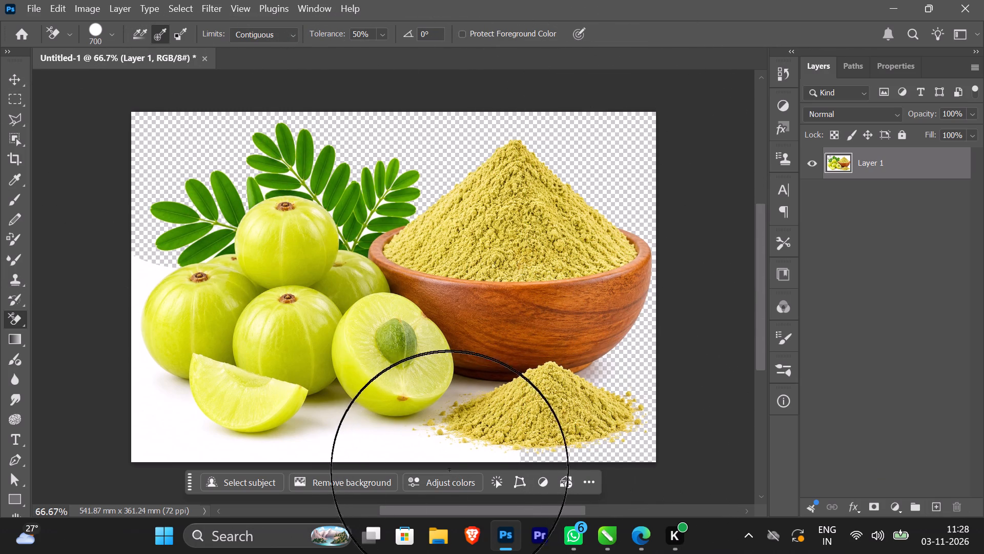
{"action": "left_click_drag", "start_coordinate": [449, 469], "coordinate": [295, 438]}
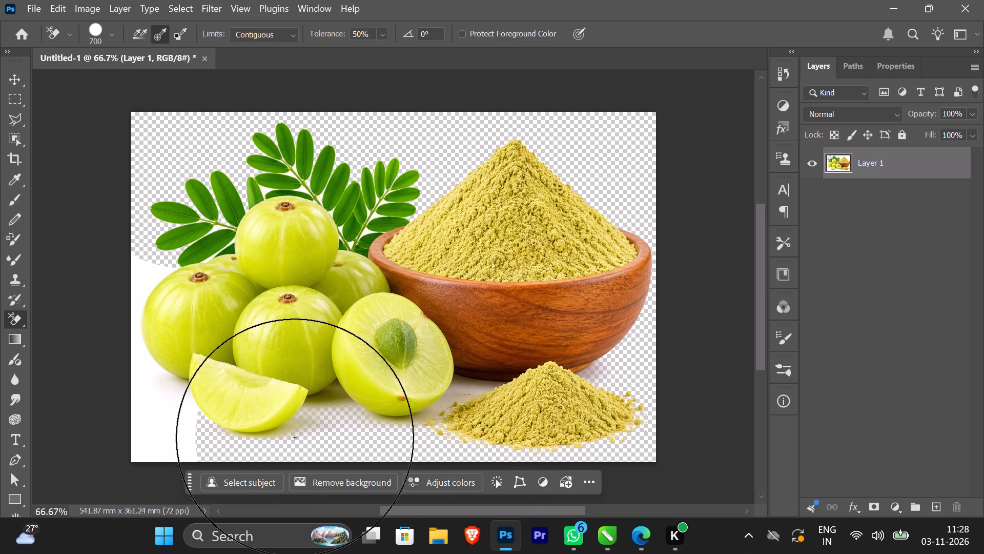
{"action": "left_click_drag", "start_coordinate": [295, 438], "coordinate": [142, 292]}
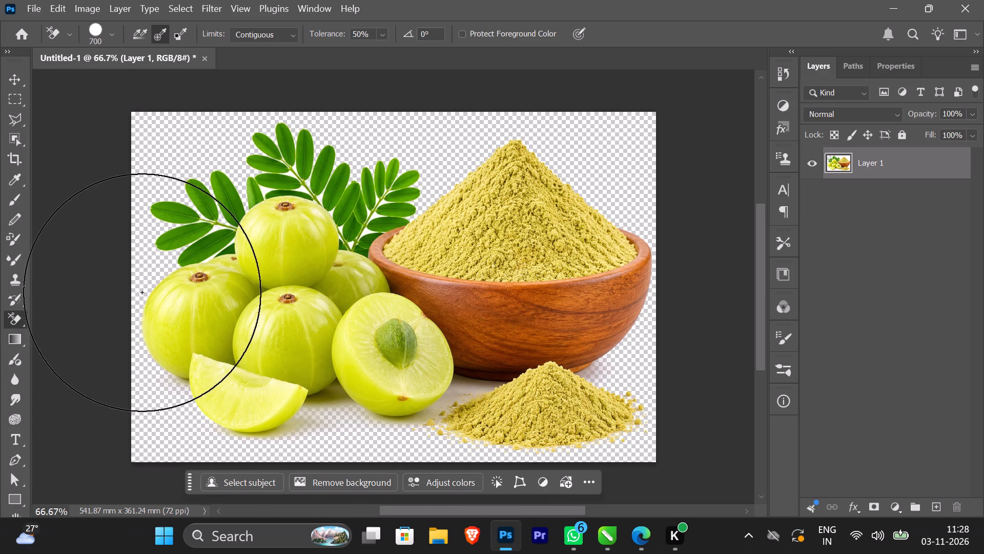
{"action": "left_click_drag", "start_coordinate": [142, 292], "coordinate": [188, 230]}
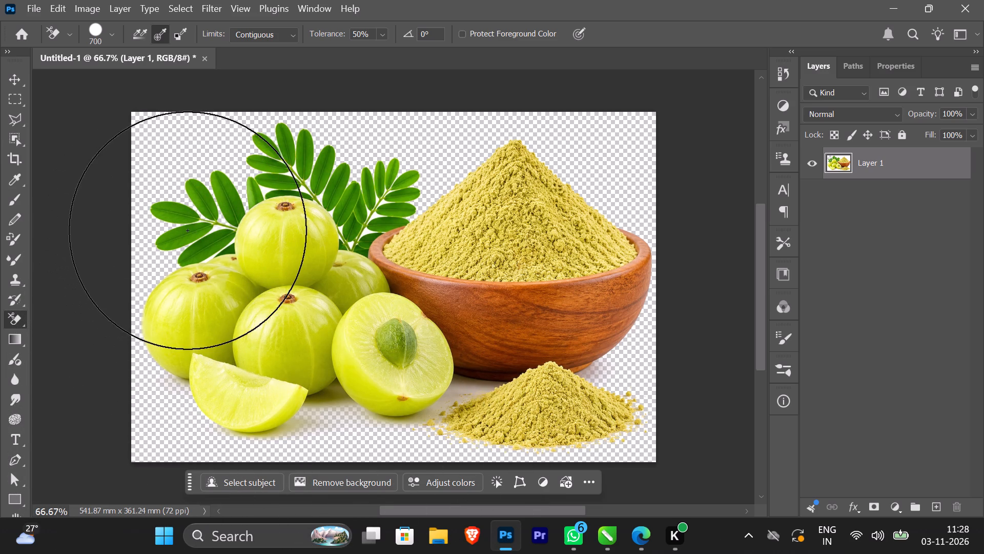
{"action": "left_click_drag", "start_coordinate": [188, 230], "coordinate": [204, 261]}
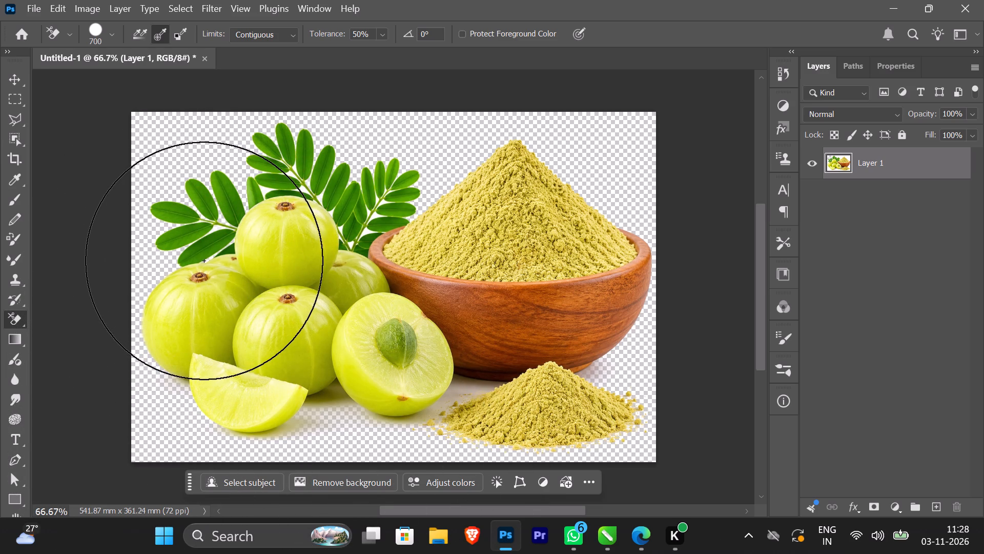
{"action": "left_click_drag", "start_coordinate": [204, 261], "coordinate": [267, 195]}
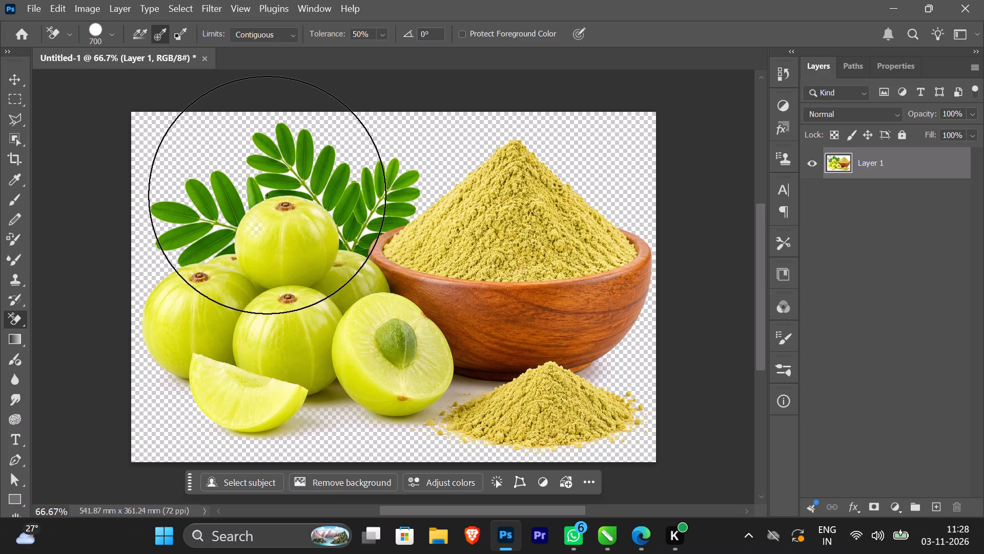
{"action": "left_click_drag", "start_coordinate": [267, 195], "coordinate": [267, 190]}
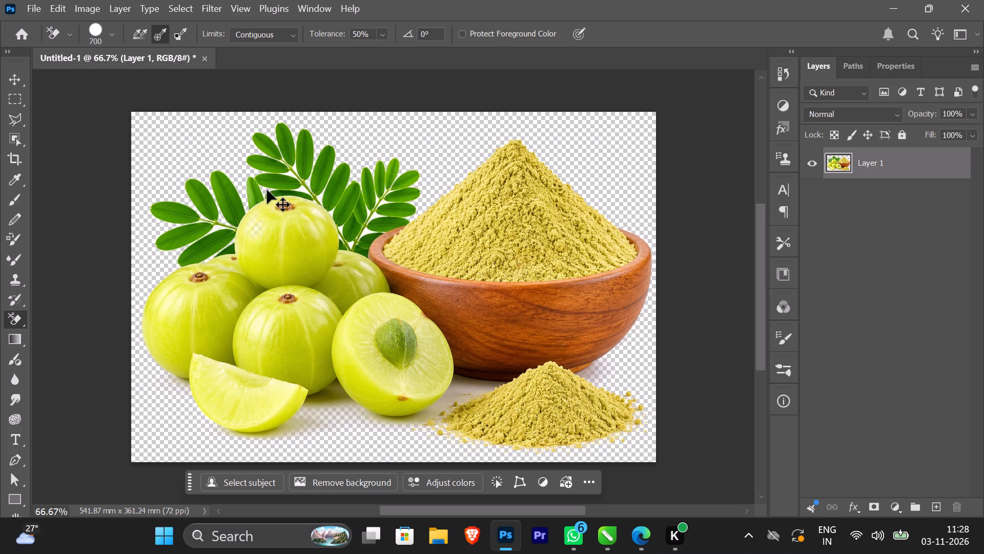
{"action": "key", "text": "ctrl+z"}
Erase the remaining white background around the amlas, powder pile and bowl with separate Background Eraser dabs.
{"action": "left_click", "coordinate": [154, 397]}
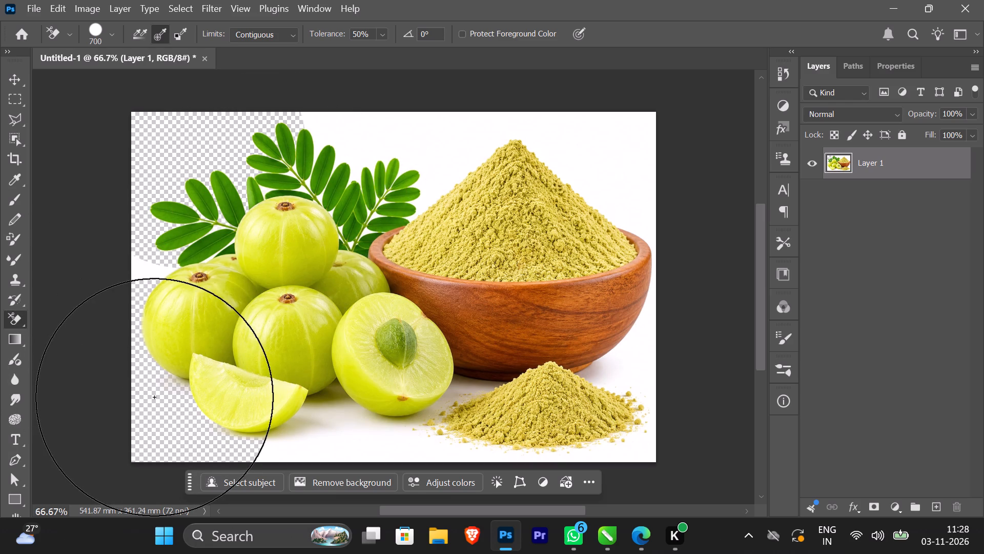
{"action": "left_click", "coordinate": [145, 270]}
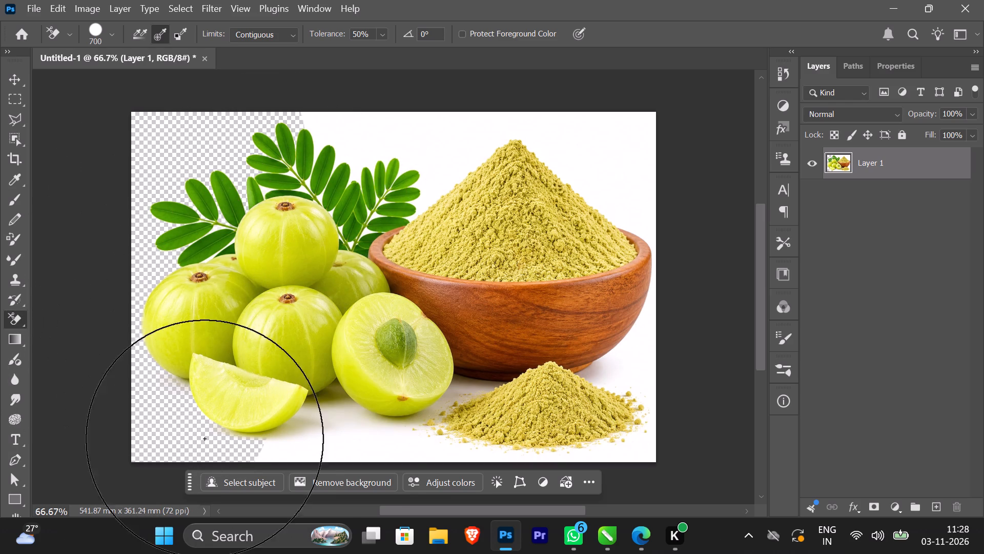
{"action": "left_click", "coordinate": [309, 436]}
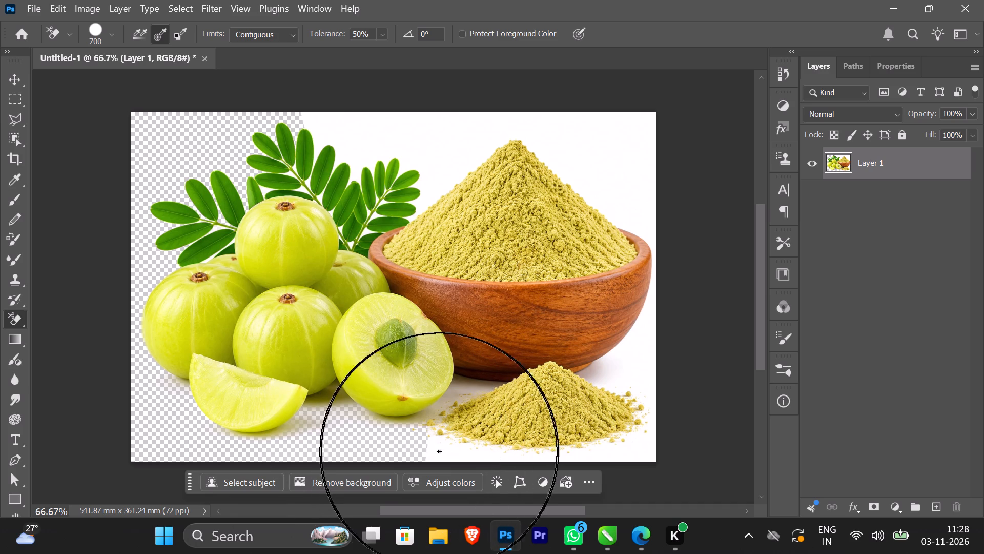
{"action": "left_click", "coordinate": [443, 451]}
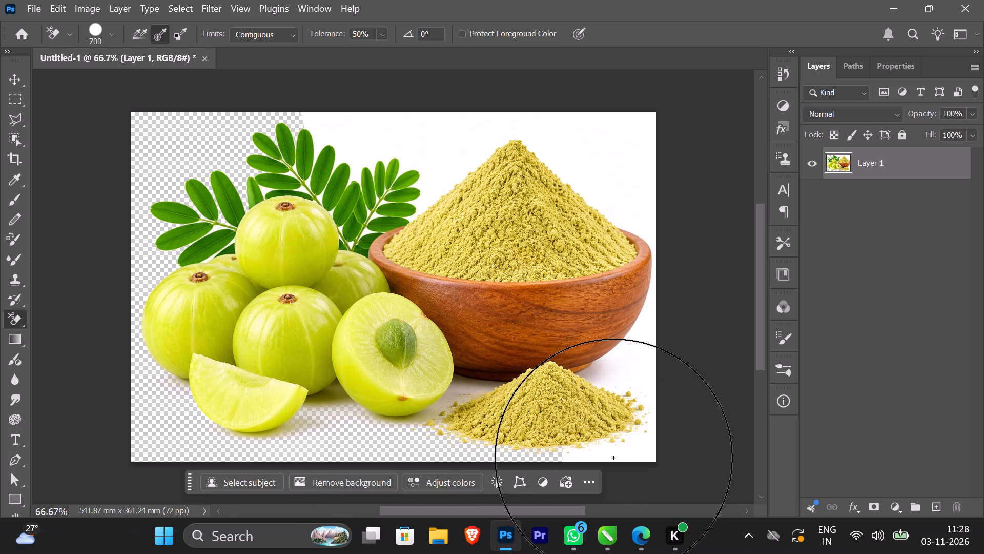
{"action": "left_click", "coordinate": [614, 457]}
{"action": "left_click", "coordinate": [650, 330]}
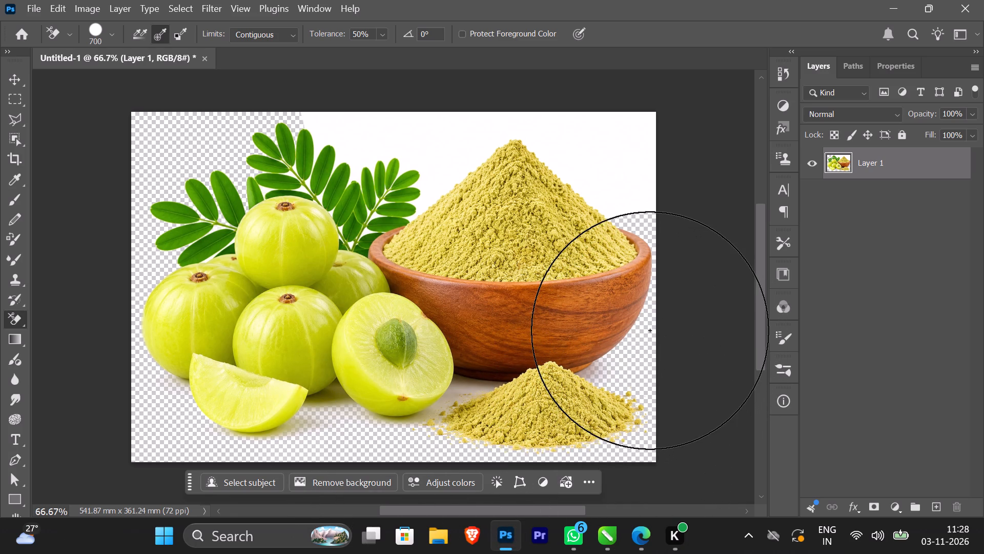
{"action": "left_click", "coordinate": [646, 156]}
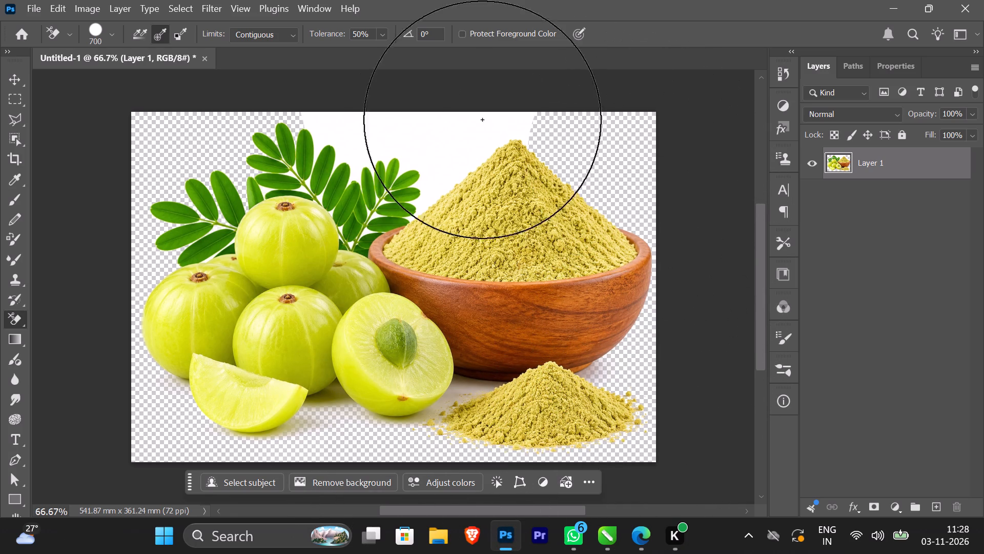
{"action": "left_click", "coordinate": [471, 117]}
{"action": "left_click", "coordinate": [332, 123]}
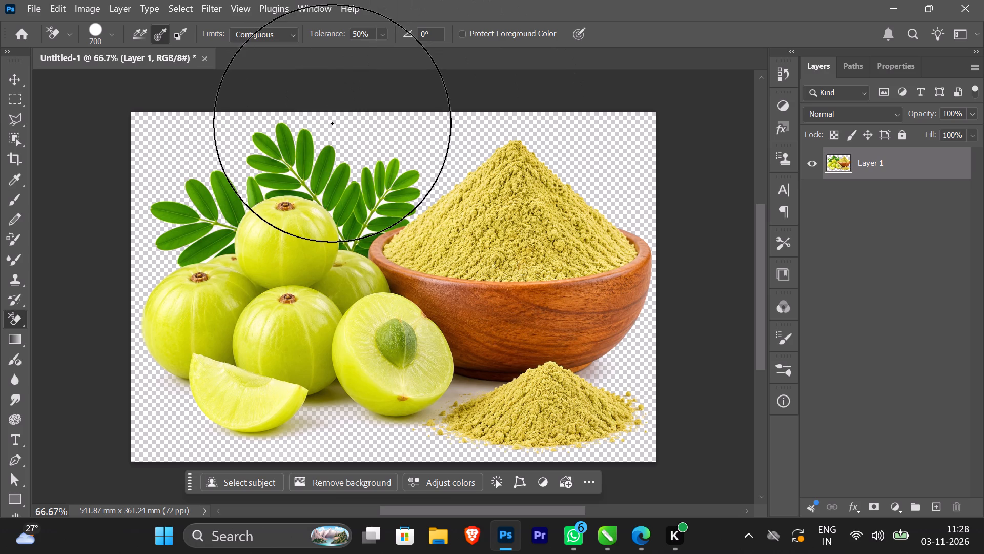
Erase the white gaps between the leaflets and stem beside the bowl with the Background Eraser.
{"action": "scroll", "coordinate": [347, 222], "scroll_direction": "up", "scroll_amount": 2}
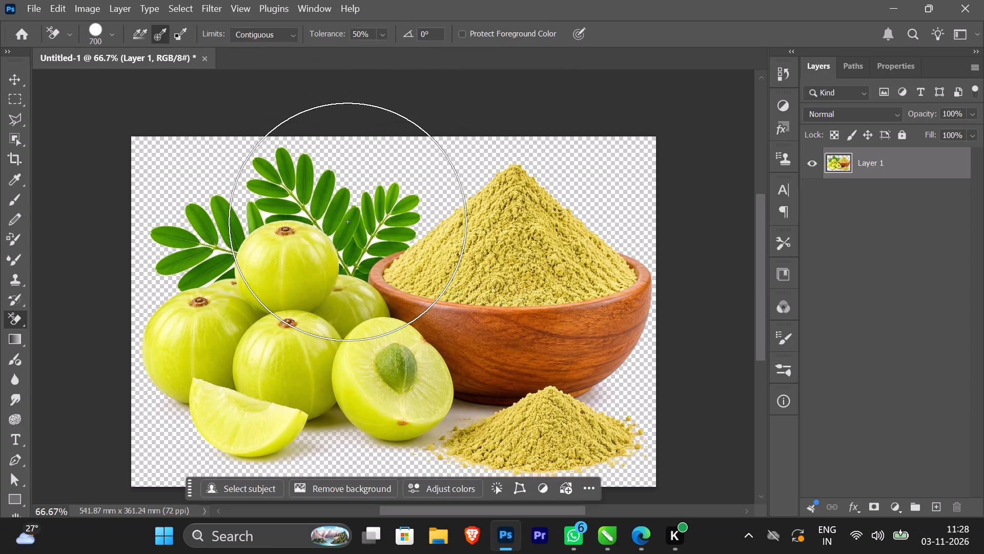
{"action": "scroll", "coordinate": [347, 222], "scroll_direction": "down", "scroll_amount": 2}
{"action": "scroll", "coordinate": [348, 221], "scroll_direction": "up", "scroll_amount": 12, "text": "alt"}
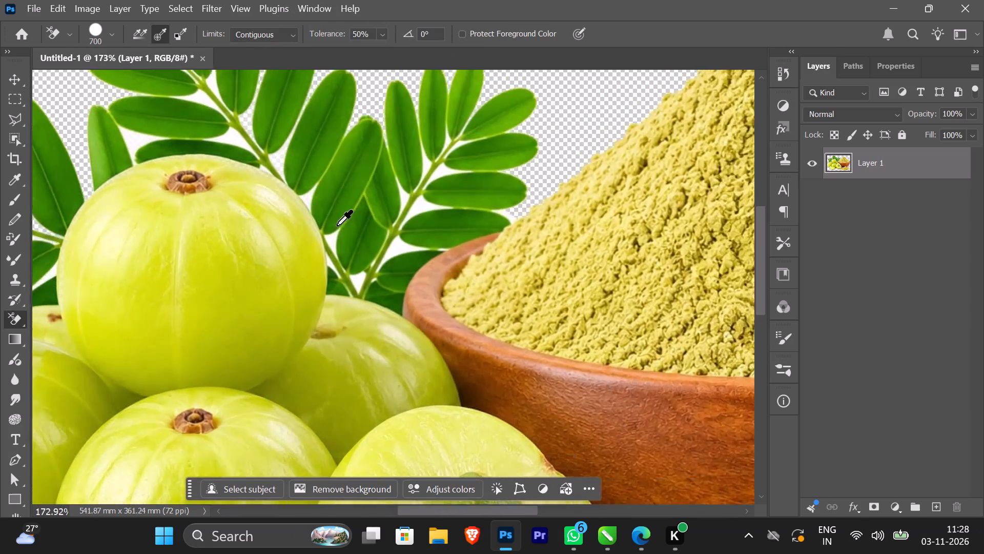
{"action": "scroll", "coordinate": [338, 250], "scroll_direction": "up", "scroll_amount": 4, "text": "alt"}
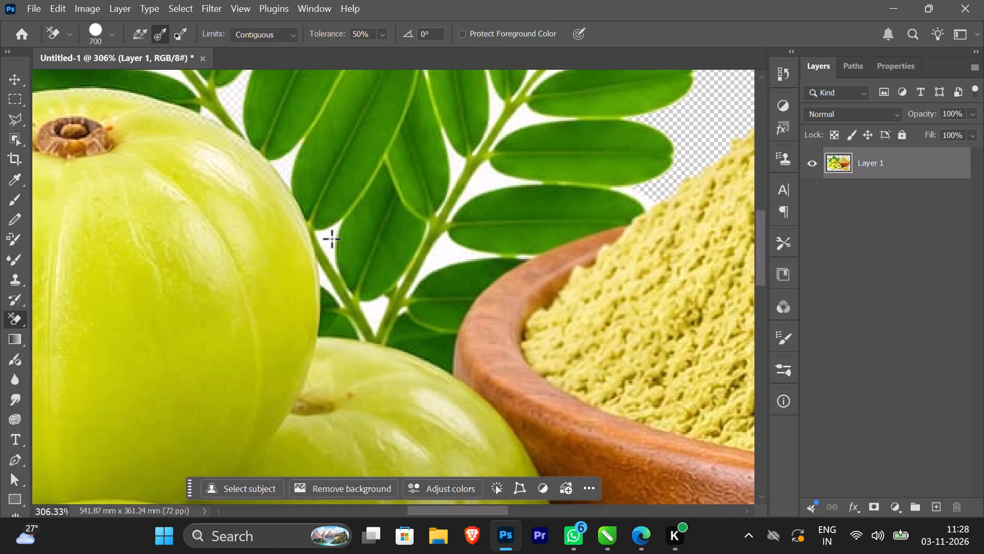
{"action": "left_click", "coordinate": [330, 239]}
{"action": "left_click", "coordinate": [442, 253]}
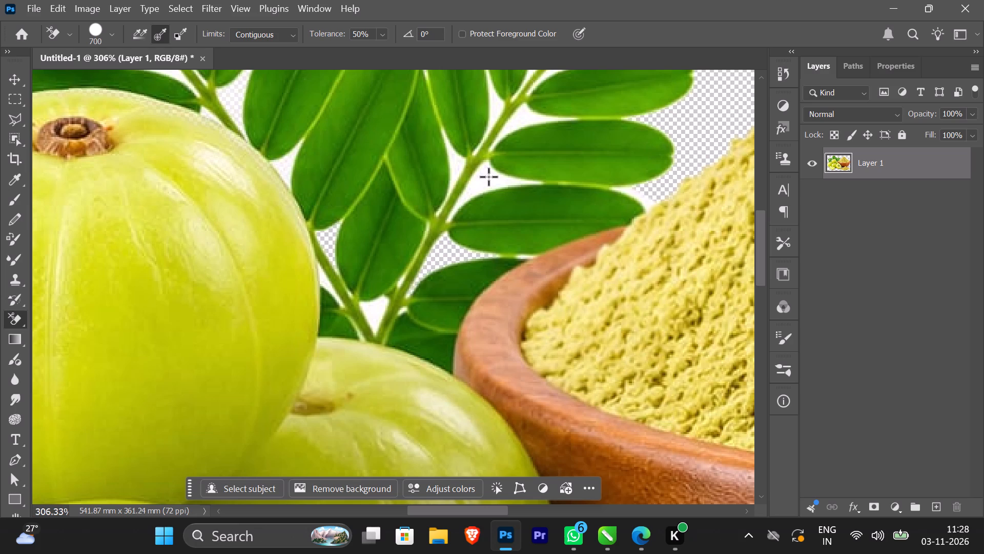
{"action": "left_click", "coordinate": [488, 176]}
{"action": "left_click", "coordinate": [522, 118]}
Erase the leftover white where the leaf stems meet and between the leaves and the top amla.
{"action": "scroll", "coordinate": [511, 118], "scroll_direction": "down", "scroll_amount": 3}
{"action": "scroll", "coordinate": [511, 118], "scroll_direction": "up", "scroll_amount": 3}
{"action": "scroll", "coordinate": [511, 118], "scroll_direction": "down", "scroll_amount": 3}
{"action": "scroll", "coordinate": [490, 129], "scroll_direction": "down", "scroll_amount": 3, "text": "alt"}
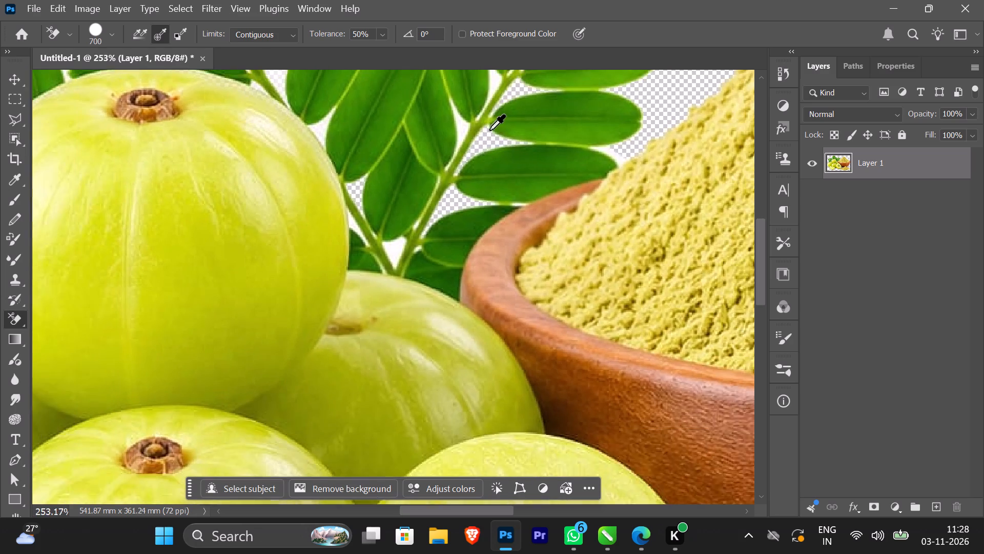
{"action": "left_click", "coordinate": [404, 239]}
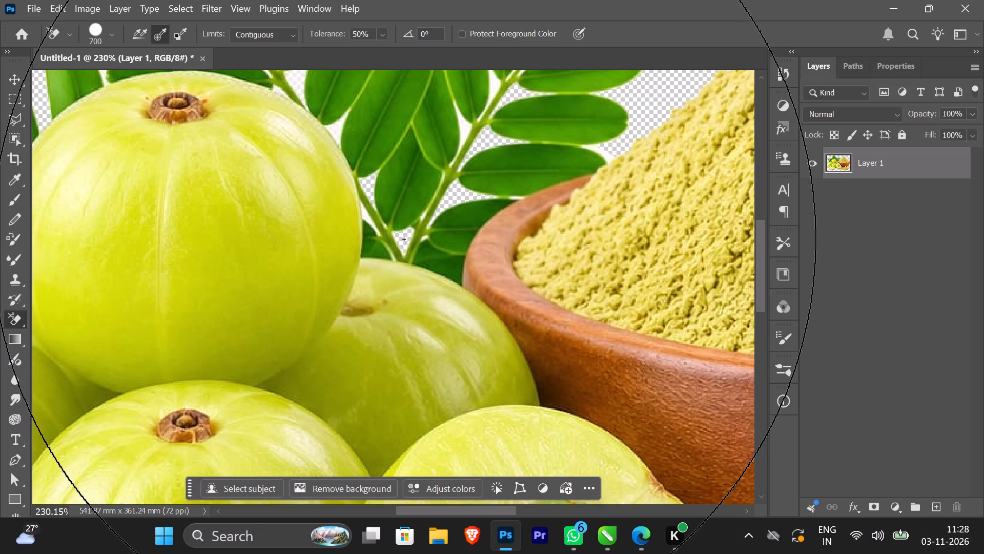
{"action": "left_click", "coordinate": [368, 217]}
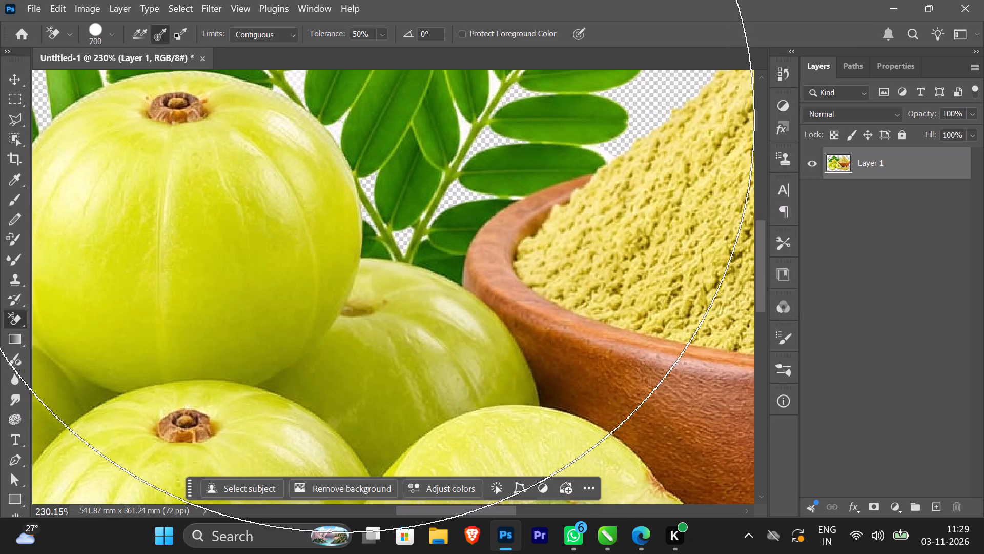
{"action": "left_click", "coordinate": [333, 131]}
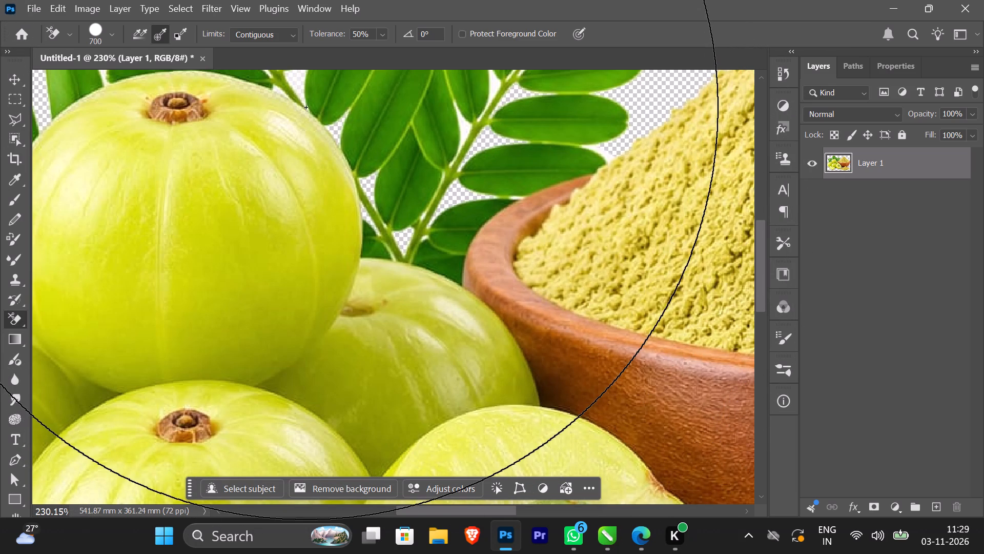
Erase the leftover white between the leaves and the amlas beside the top fruit.
{"action": "scroll", "coordinate": [306, 109], "scroll_direction": "down", "scroll_amount": 9, "text": "alt"}
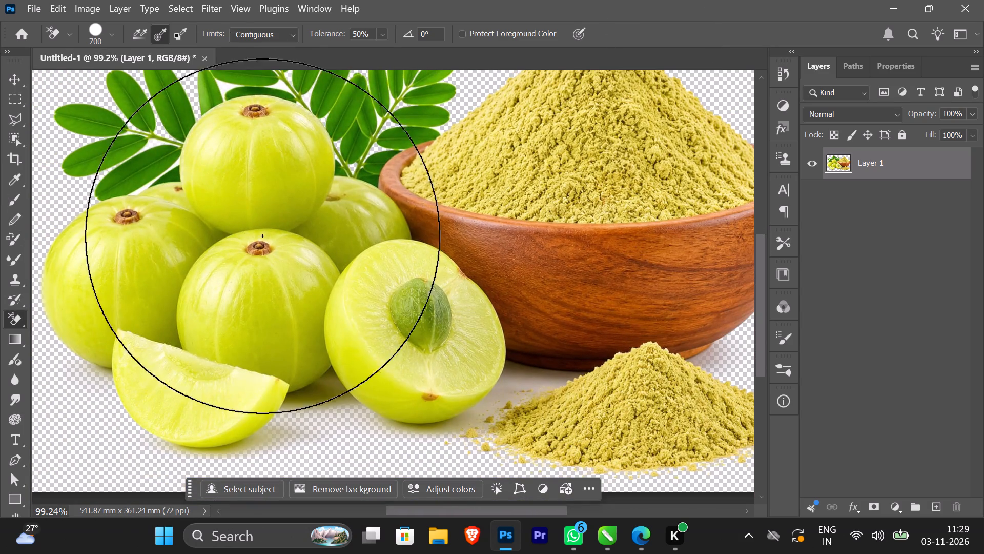
{"action": "left_click", "coordinate": [144, 187]}
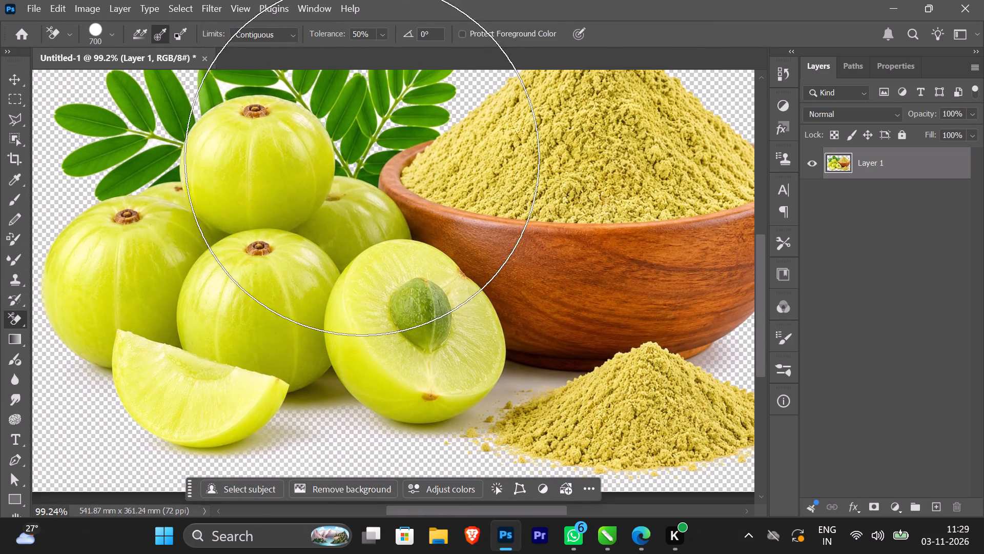
Erase the leftover white between the leaflets and stem above the top amla with the 700 px Background Eraser.
{"action": "scroll", "coordinate": [371, 148], "scroll_direction": "up", "scroll_amount": 9}
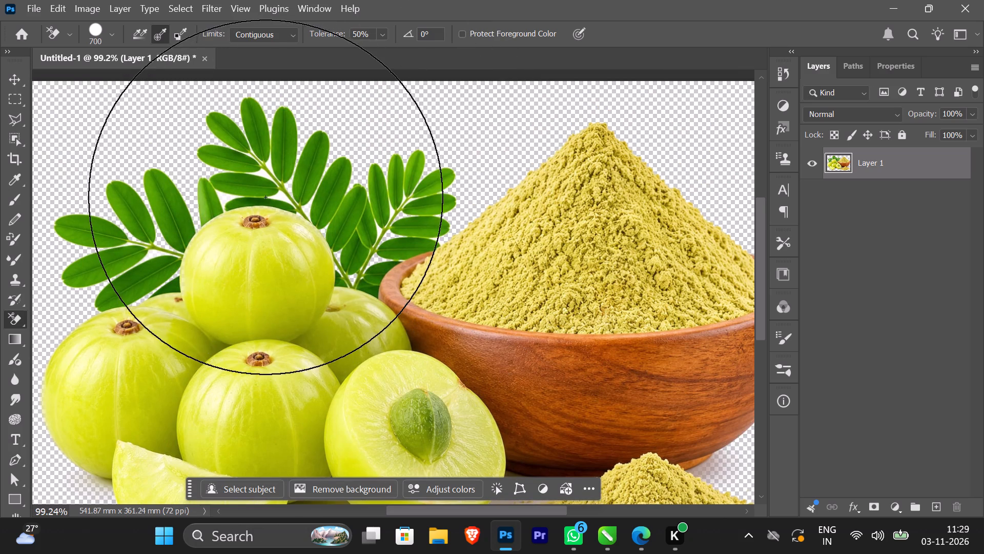
{"action": "left_click", "coordinate": [281, 197]}
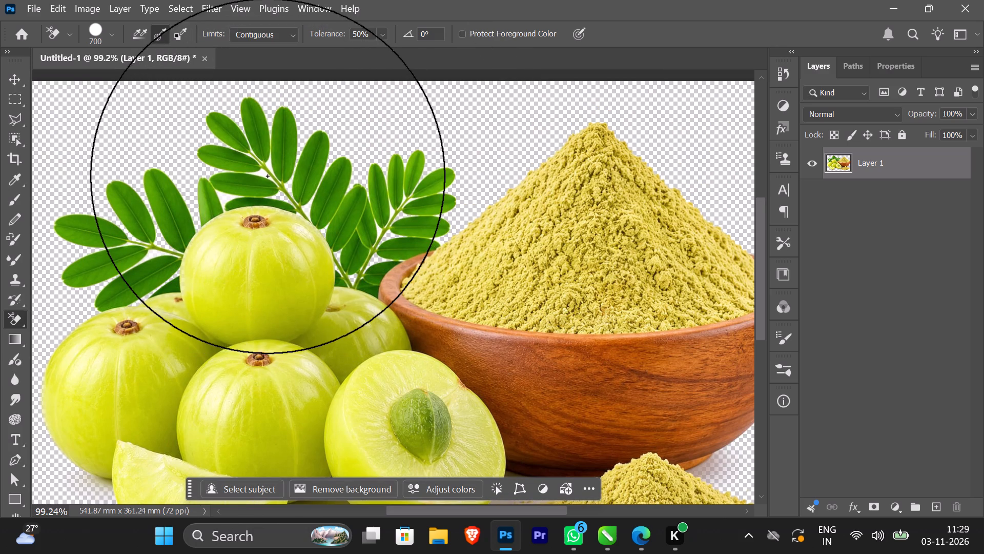
{"action": "left_click", "coordinate": [263, 174]}
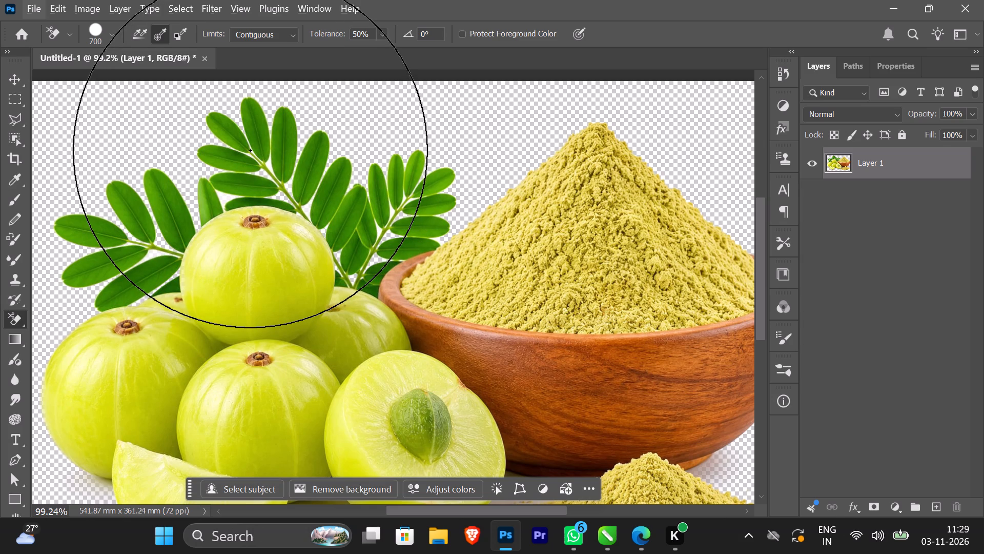
Reduce the Background Eraser size to 60 and erase leftover white along the stems of the upper leaf sprig and the one beside the bowl.
{"action": "key", "text": "bracketleft"}
{"action": "key", "text": "bracketleft"}
{"action": "key", "text": "bracketleft"}
{"action": "key", "text": "bracketleft"}
{"action": "key", "text": "bracketleft"}
{"action": "key", "text": "bracketleft"}
{"action": "key", "text": "bracketleft"}
{"action": "key", "text": "bracketleft"}
{"action": "key", "text": "bracketleft"}
{"action": "key", "text": "bracketleft"}
{"action": "key", "text": "bracketleft"}
{"action": "key", "text": "bracketleft"}
{"action": "key", "text": "bracketleft"}
{"action": "key", "text": "bracketleft"}
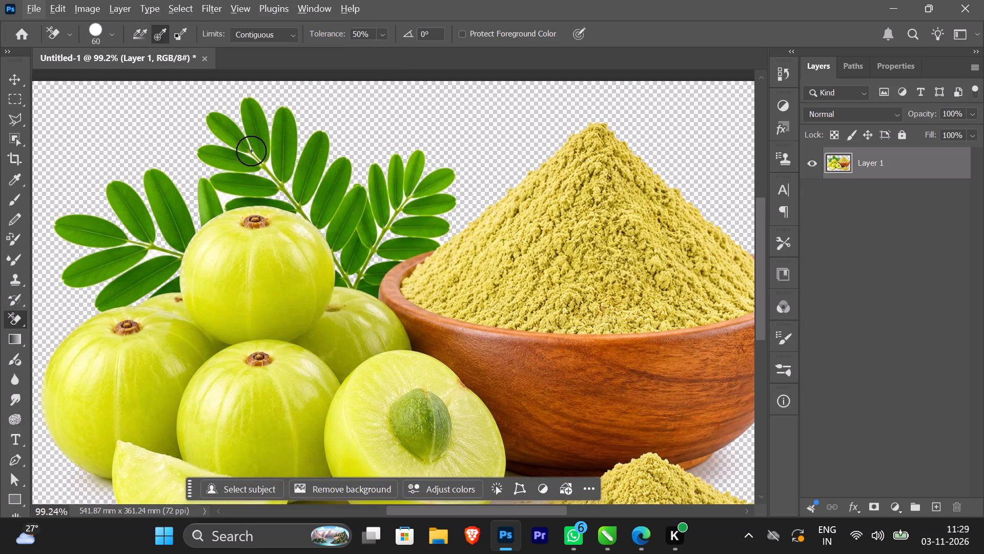
{"action": "left_click", "coordinate": [269, 166]}
{"action": "left_click", "coordinate": [393, 211]}
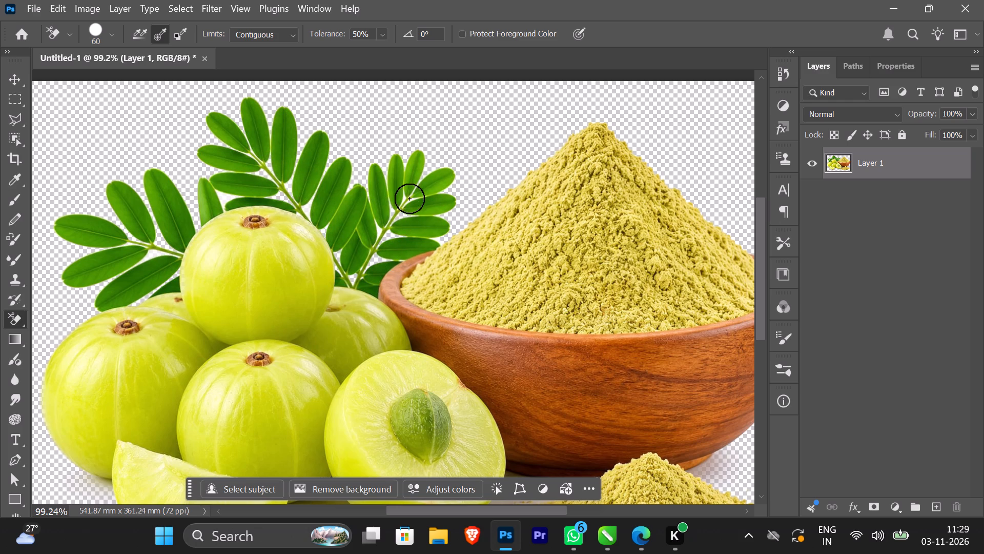
{"action": "left_click", "coordinate": [409, 201]}
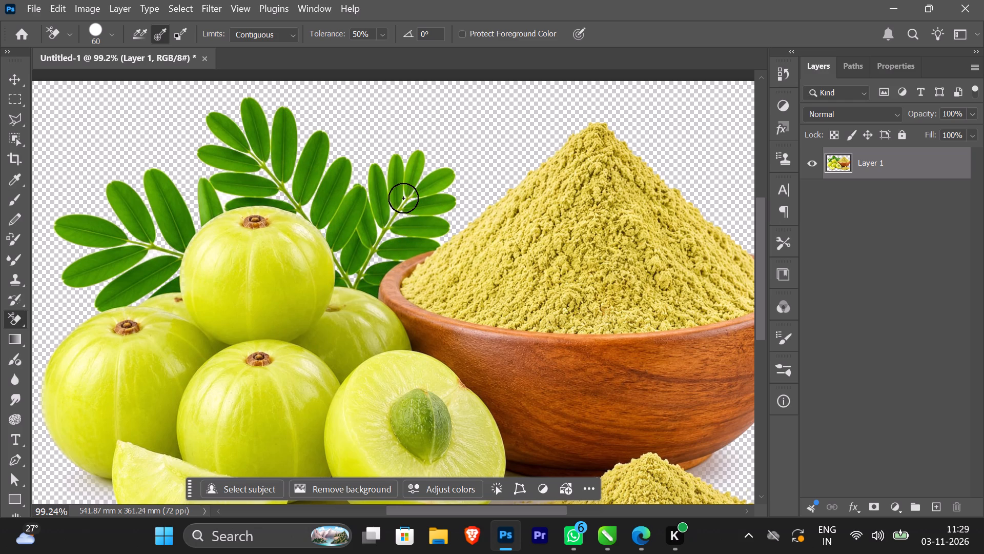
{"action": "left_click", "coordinate": [403, 198]}
Inspect the edges of the leaves, amlas, bowl and powder piles for remaining background, close up and as a whole.
{"action": "scroll", "coordinate": [362, 256], "scroll_direction": "down", "scroll_amount": 5}
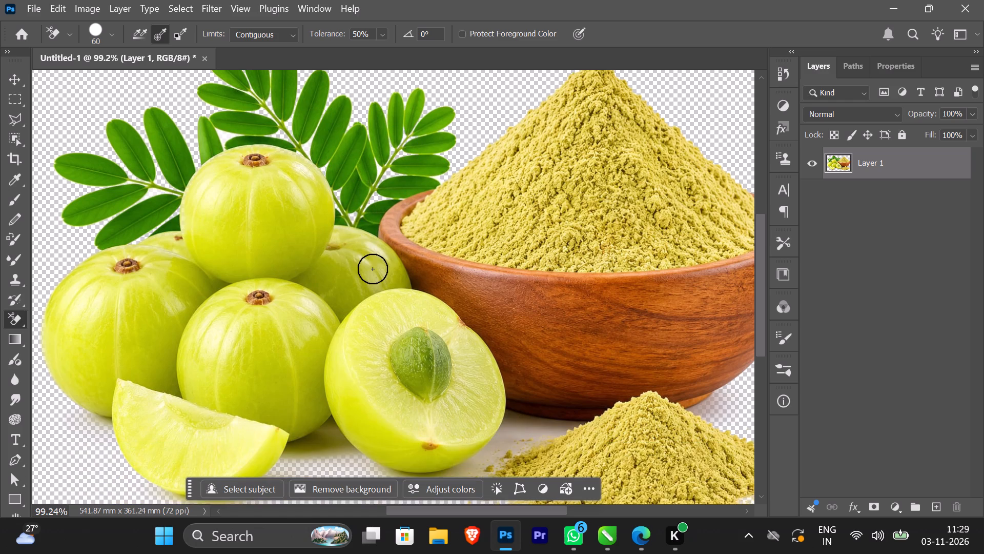
{"action": "scroll", "coordinate": [380, 272], "scroll_direction": "down", "scroll_amount": 14}
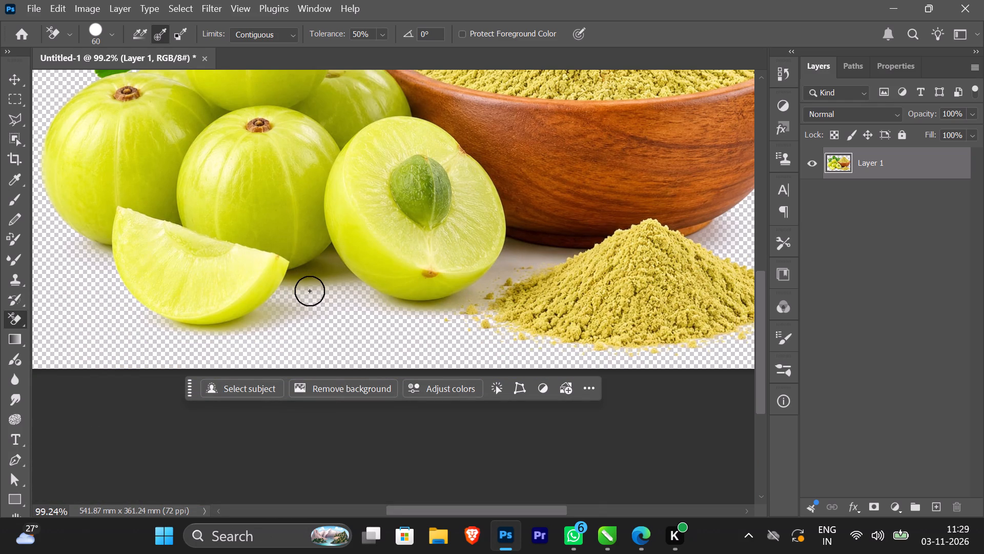
{"action": "scroll", "coordinate": [321, 287], "scroll_direction": "down", "scroll_amount": 4, "text": "alt"}
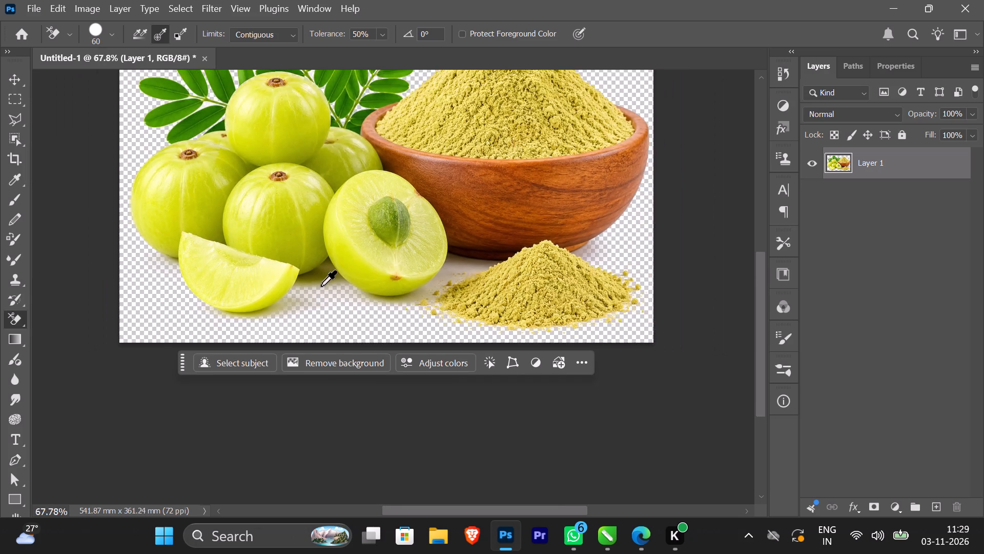
{"action": "scroll", "coordinate": [321, 286], "scroll_direction": "down", "scroll_amount": 4, "text": "alt"}
{"action": "scroll", "coordinate": [436, 87], "scroll_direction": "up", "scroll_amount": 6}
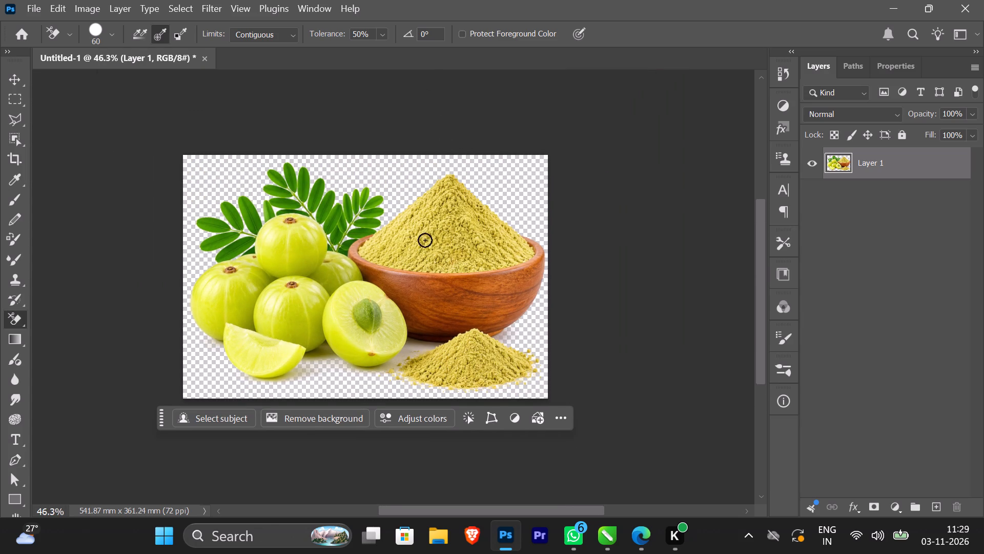
{"action": "scroll", "coordinate": [335, 184], "scroll_direction": "up", "scroll_amount": 3}
{"action": "scroll", "coordinate": [505, 281], "scroll_direction": "up", "scroll_amount": 12, "text": "alt"}
{"action": "scroll", "coordinate": [505, 279], "scroll_direction": "up", "scroll_amount": 20}
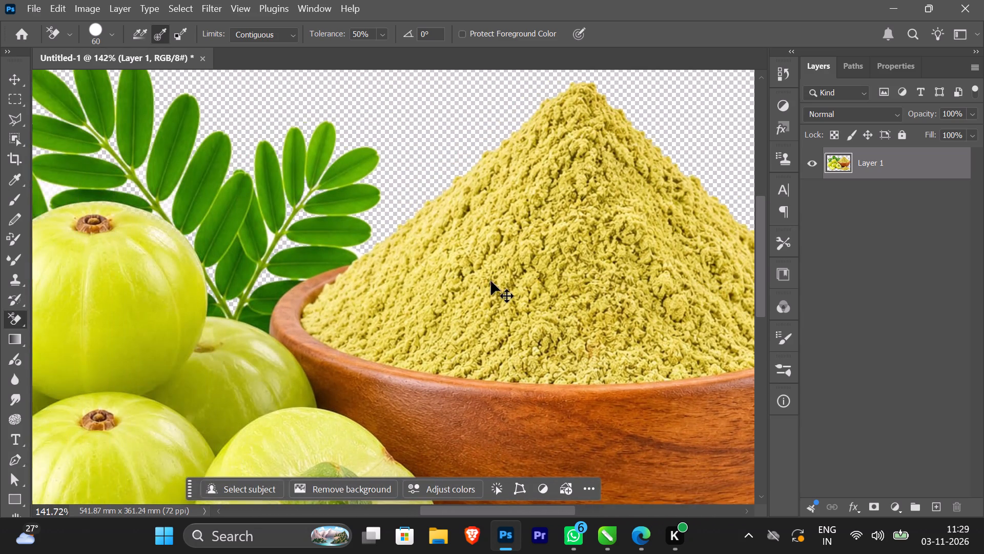
{"action": "scroll", "coordinate": [491, 281], "scroll_direction": "up", "scroll_amount": 7}
{"action": "scroll", "coordinate": [474, 281], "scroll_direction": "up", "scroll_amount": 19, "text": "ctrl"}
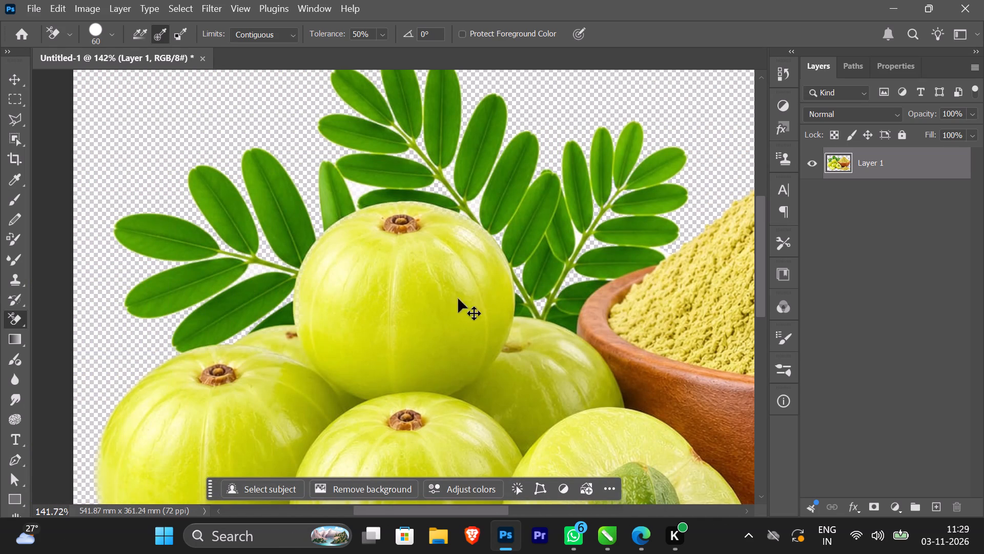
{"action": "scroll", "coordinate": [348, 298], "scroll_direction": "up", "scroll_amount": 6, "text": "ctrl"}
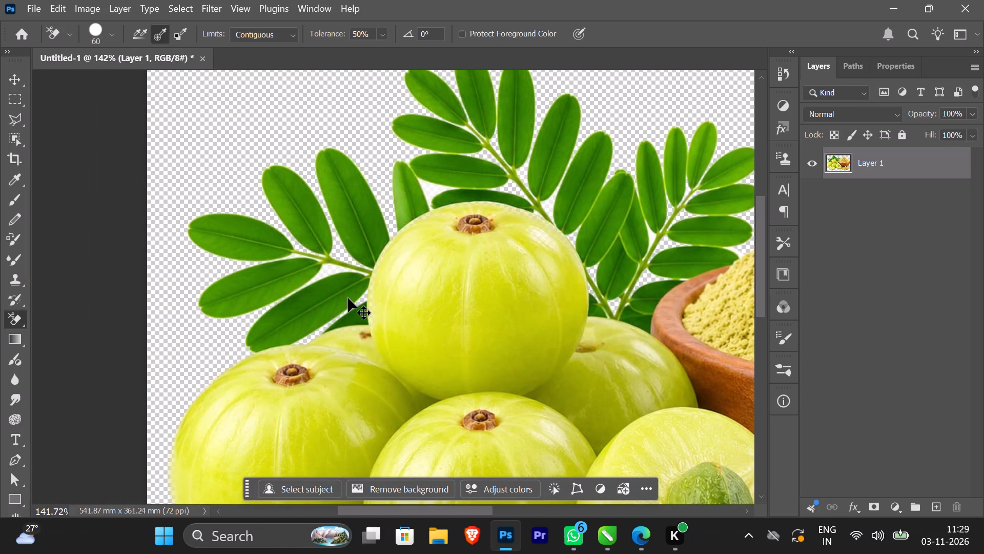
{"action": "scroll", "coordinate": [348, 298], "scroll_direction": "down", "scroll_amount": 20, "text": "ctrl"}
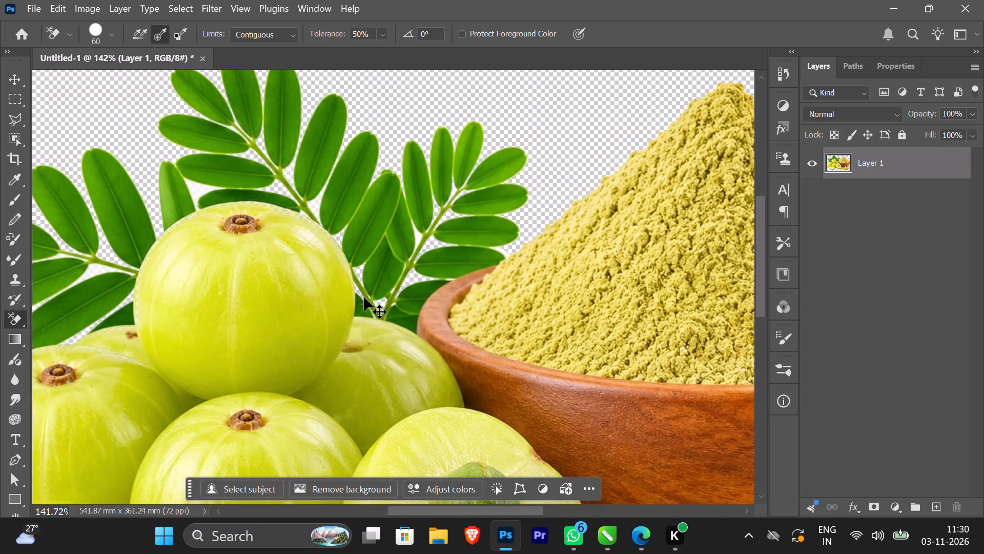
{"action": "scroll", "coordinate": [364, 297], "scroll_direction": "down", "scroll_amount": 15, "text": "ctrl"}
{"action": "scroll", "coordinate": [388, 300], "scroll_direction": "down", "scroll_amount": 6, "text": "ctrl"}
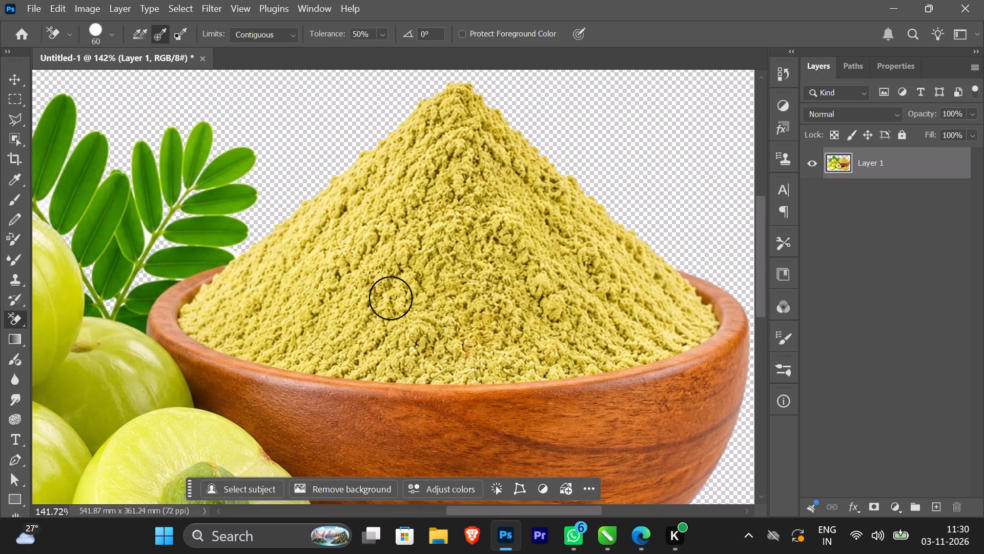
{"action": "scroll", "coordinate": [391, 298], "scroll_direction": "down", "scroll_amount": 11, "text": "alt"}
{"action": "scroll", "coordinate": [377, 363], "scroll_direction": "up", "scroll_amount": 3}
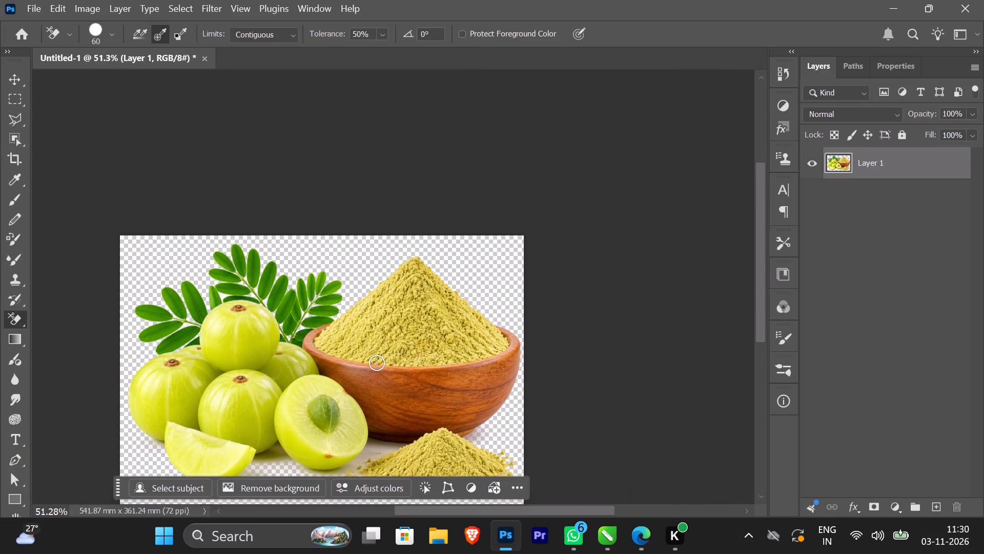
{"action": "scroll", "coordinate": [377, 363], "scroll_direction": "down", "scroll_amount": 8}
{"action": "scroll", "coordinate": [381, 360], "scroll_direction": "up", "scroll_amount": 12, "text": "ctrl"}
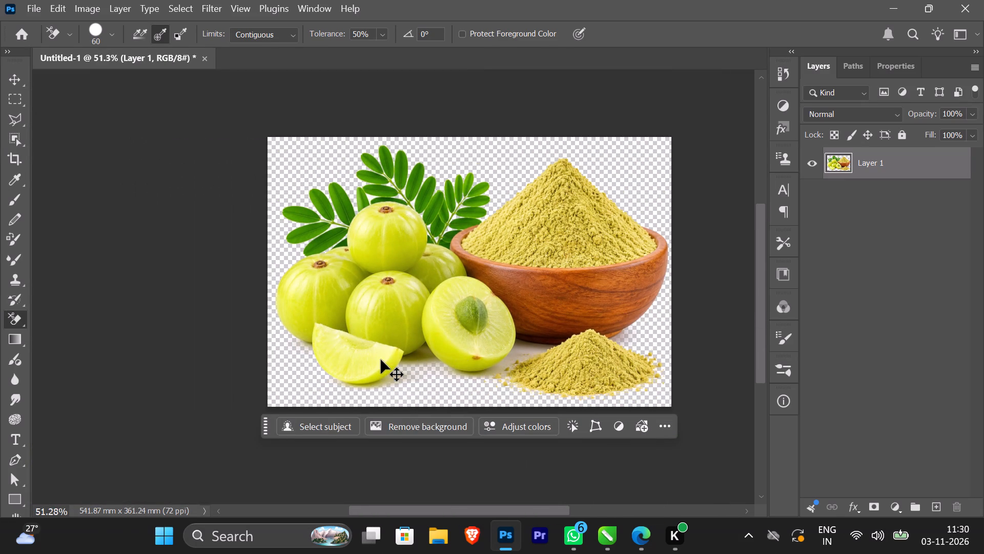
{"action": "scroll", "coordinate": [381, 359], "scroll_direction": "down", "scroll_amount": 3, "text": "ctrl"}
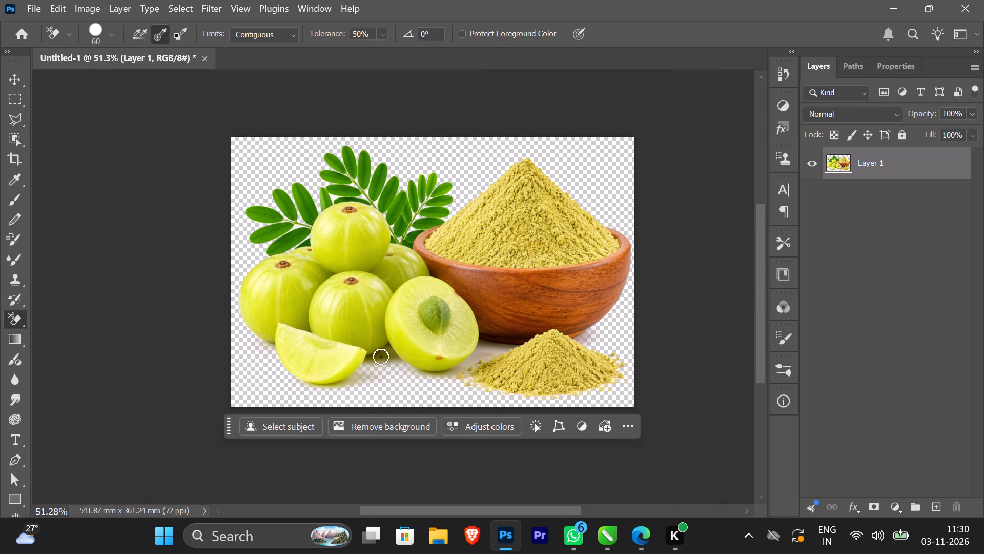
Export the cutout as a transparent 1536 x 1024 px PNG named "png amla" in the anva folder.
{"action": "key", "text": "alt+e"}
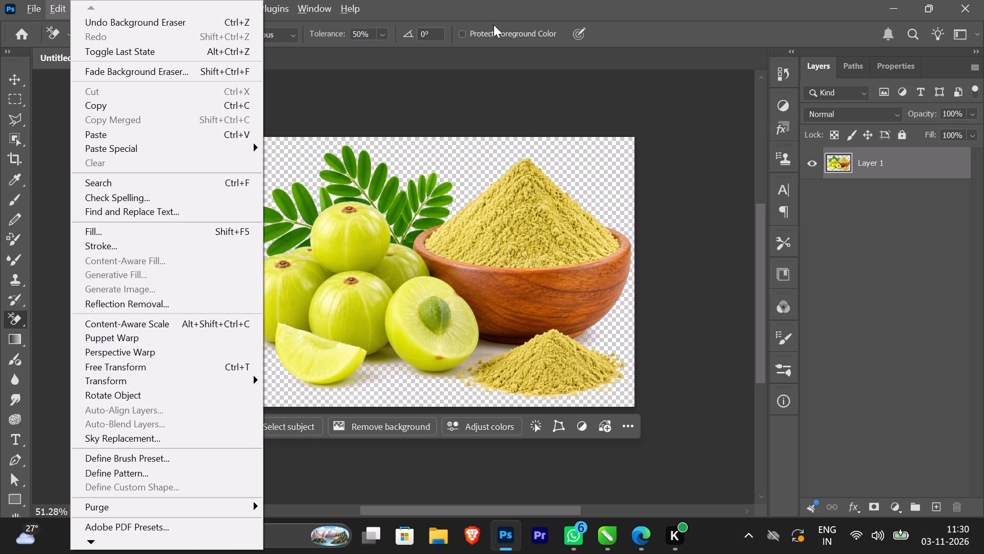
{"action": "left_click", "coordinate": [465, 94]}
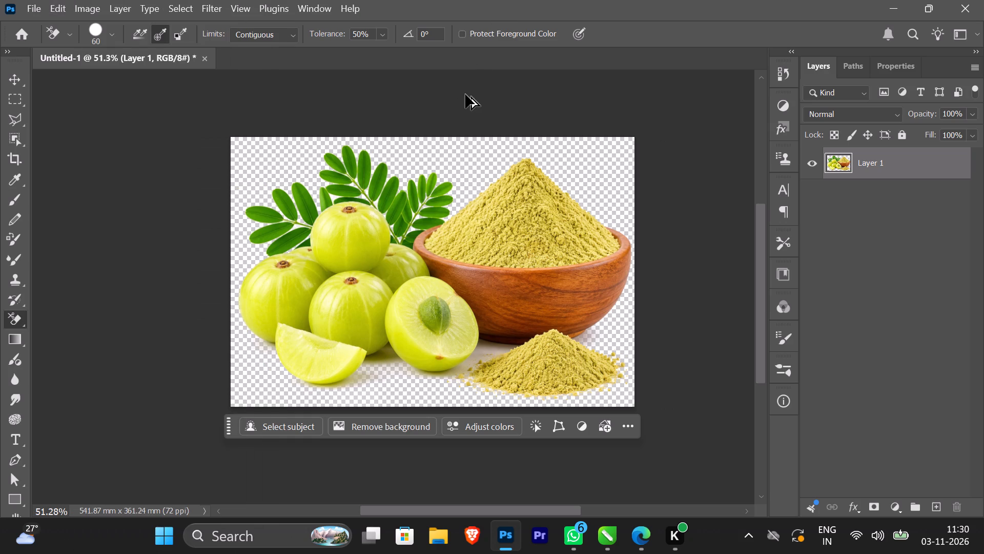
{"action": "key", "text": "ctrl+alt+shift+w"}
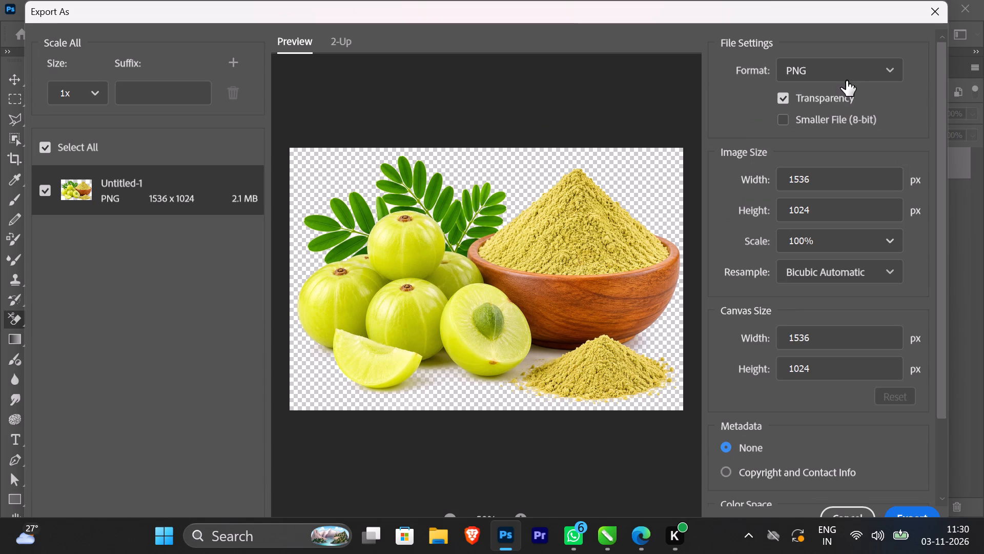
{"action": "left_click", "coordinate": [918, 512]}
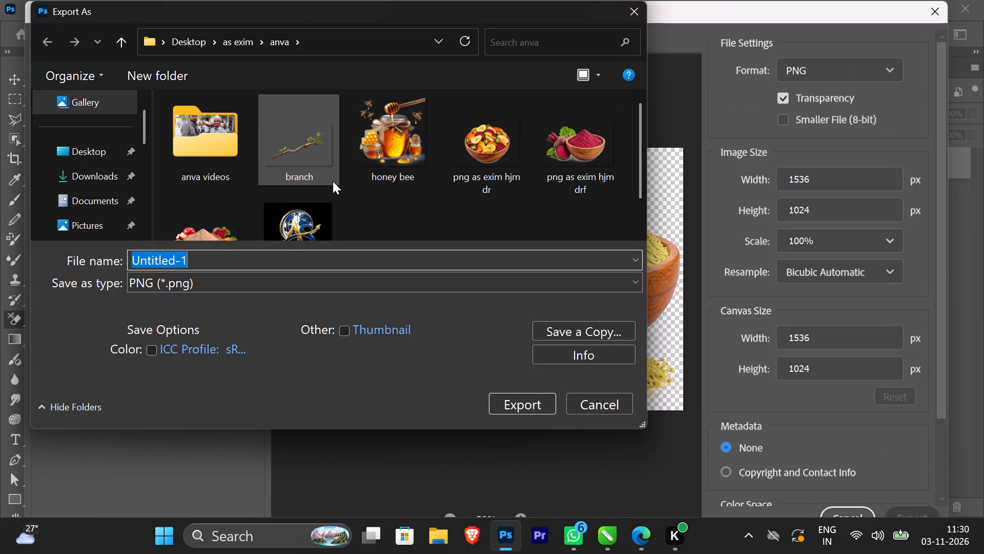
{"action": "left_click", "coordinate": [206, 260]}
{"action": "left_click_drag", "start_coordinate": [206, 260], "coordinate": [135, 261]}
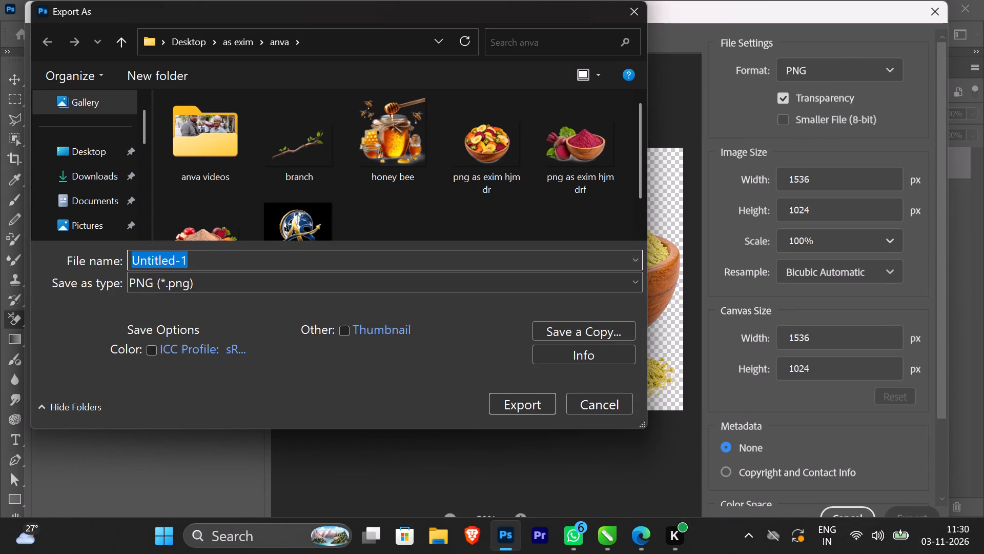
{"action": "left_click_drag", "start_coordinate": [135, 261], "coordinate": [134, 261]}
{"action": "key", "text": "BackSpace"}
{"action": "type", "text": "pmg"}
{"action": "key", "text": "BackSpace"}
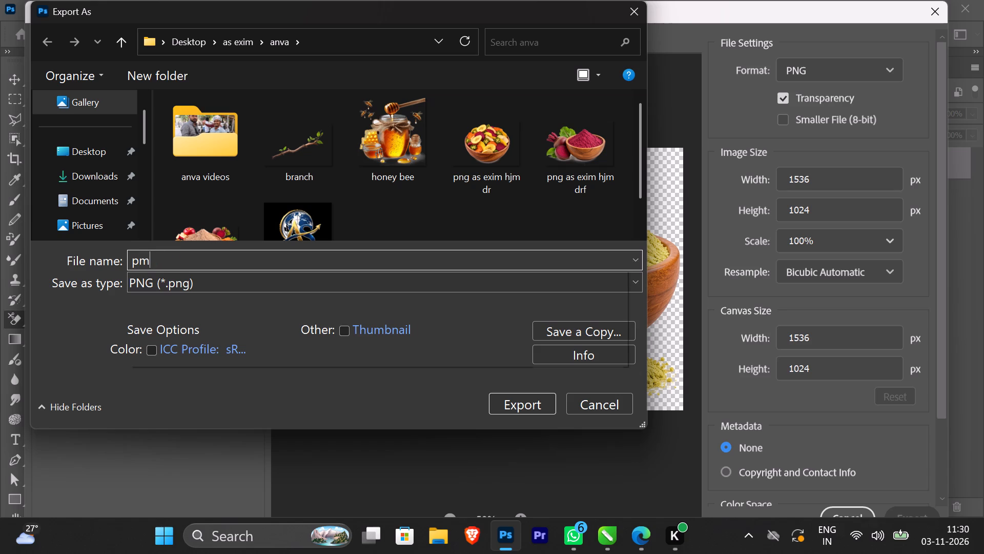
{"action": "key", "text": "BackSpace"}
{"action": "type", "text": "ng"}
{"action": "key", "text": "space"}
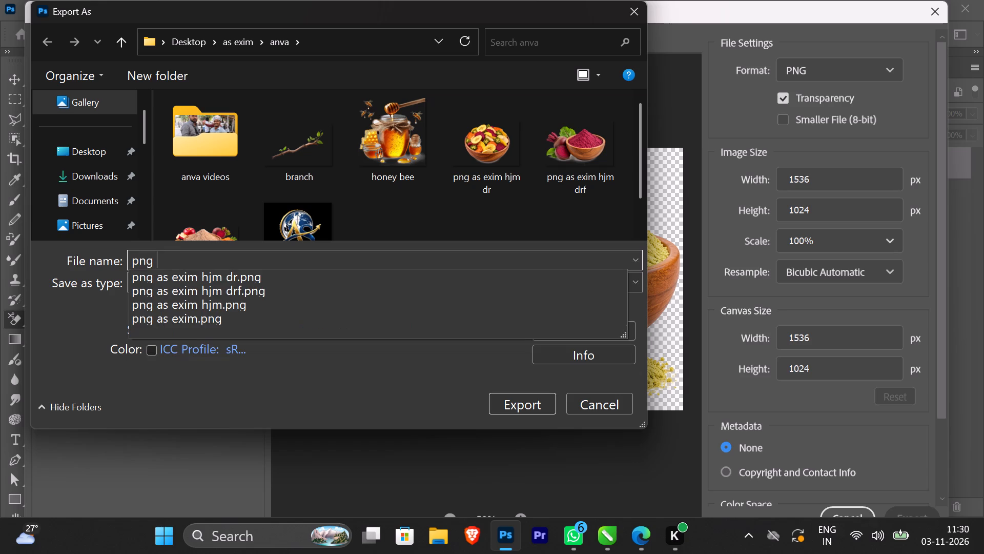
{"action": "type", "text": "am"}
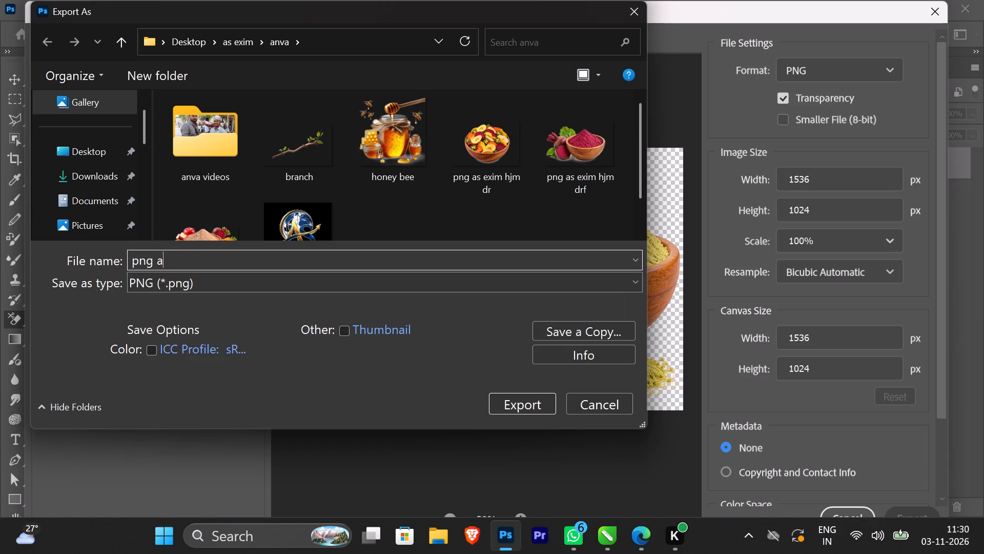
{"action": "type", "text": "la"}
{"action": "key", "text": "plus"}
{"action": "key", "text": "BackSpace"}
{"action": "left_click", "coordinate": [547, 400]}
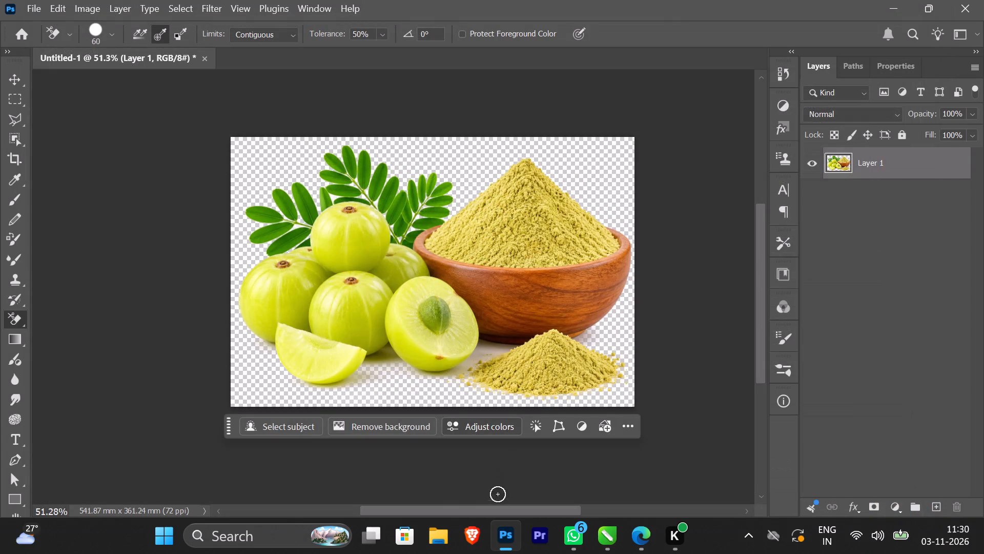
Open the exported "png amla" image from the recent files in File Explorer and copy it to the clipboard.
{"action": "left_click", "coordinate": [442, 532]}
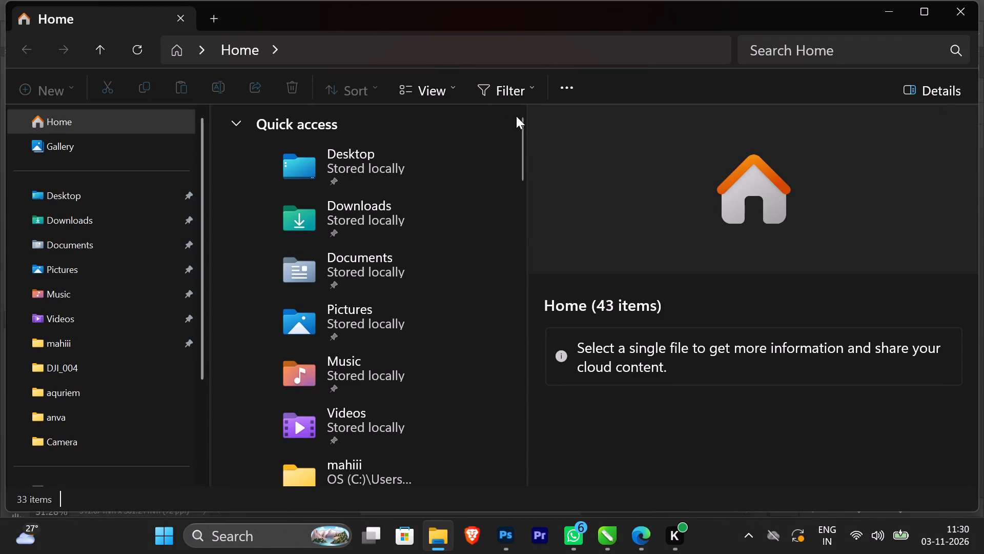
{"action": "left_click_drag", "start_coordinate": [528, 115], "coordinate": [945, 179]}
{"action": "scroll", "coordinate": [546, 299], "scroll_direction": "down", "scroll_amount": 3}
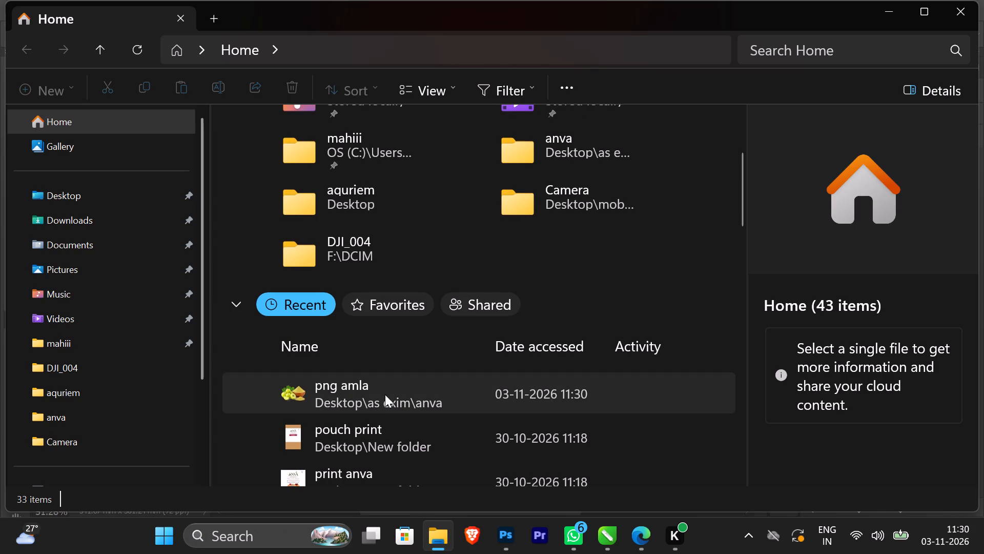
{"action": "double_click", "coordinate": [362, 389]}
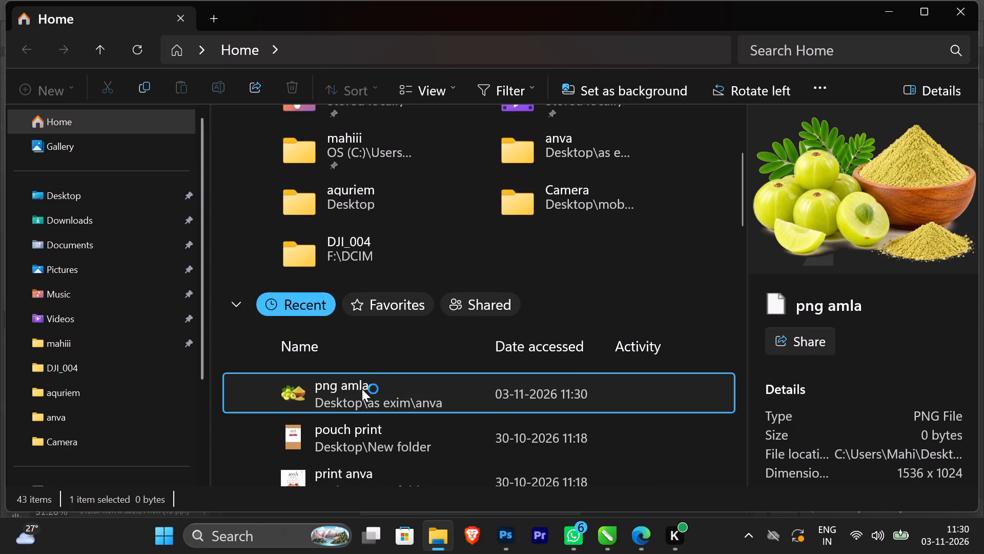
{"action": "right_click", "coordinate": [380, 288]}
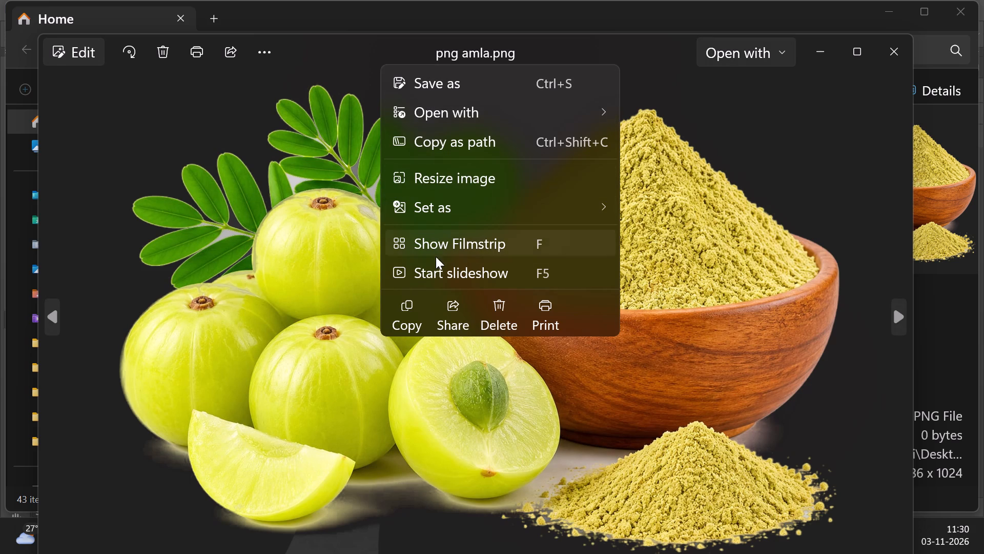
{"action": "left_click", "coordinate": [401, 308]}
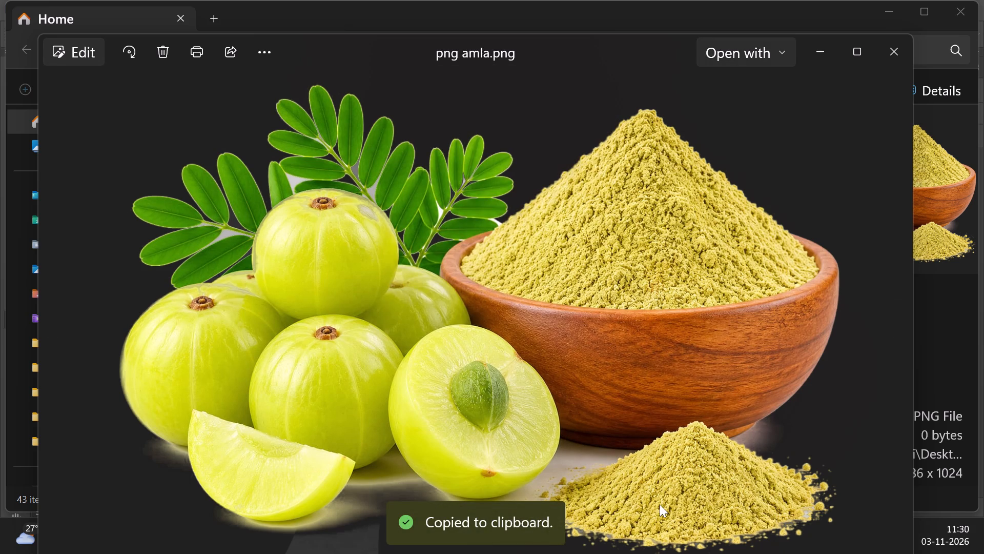
{"action": "left_click", "coordinate": [817, 57]}
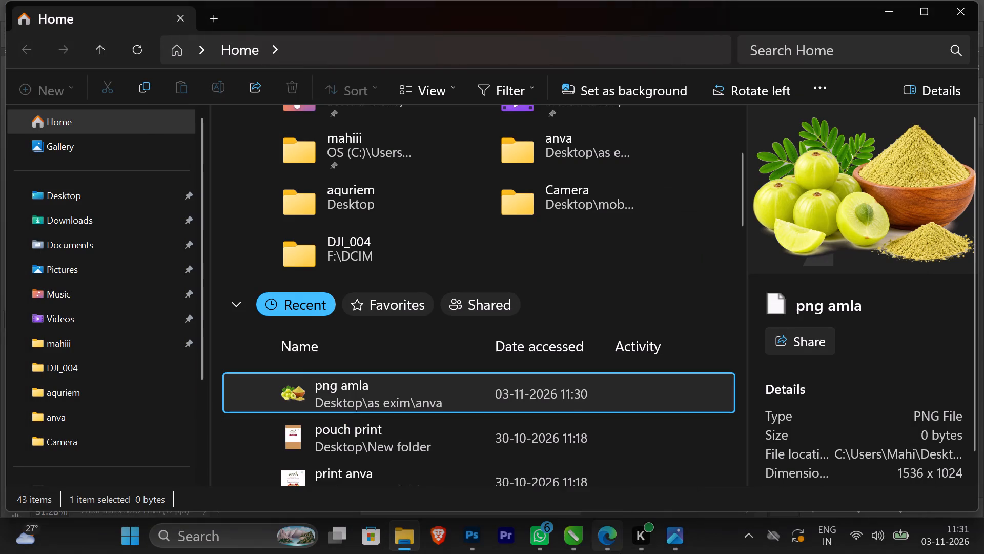
Switch to CorelDRAW, paste the amla cutout into pouch print.cdr and move it to the empty area clear of the labels.
{"action": "left_click", "coordinate": [571, 539]}
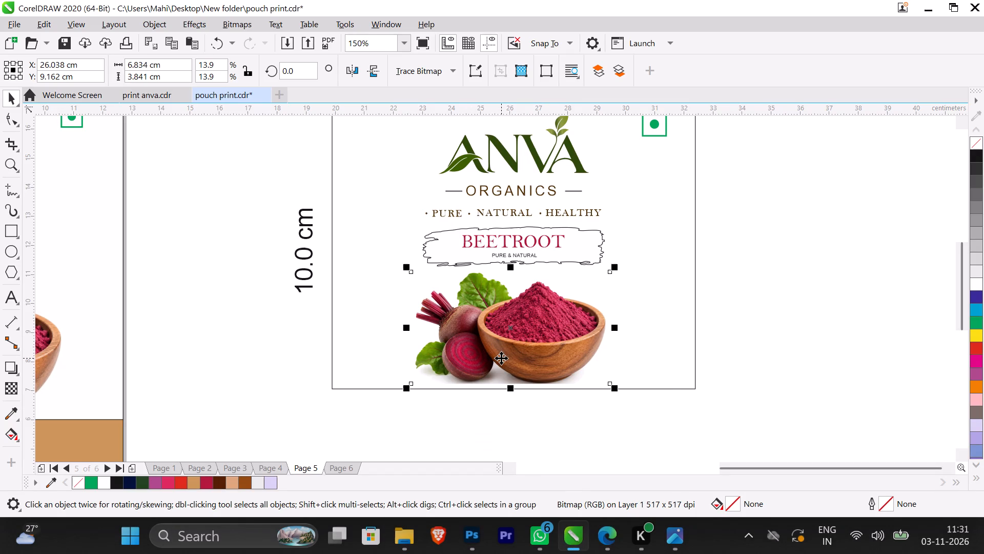
{"action": "key", "text": "ctrl+v"}
{"action": "scroll", "coordinate": [502, 361], "scroll_direction": "down", "scroll_amount": 3}
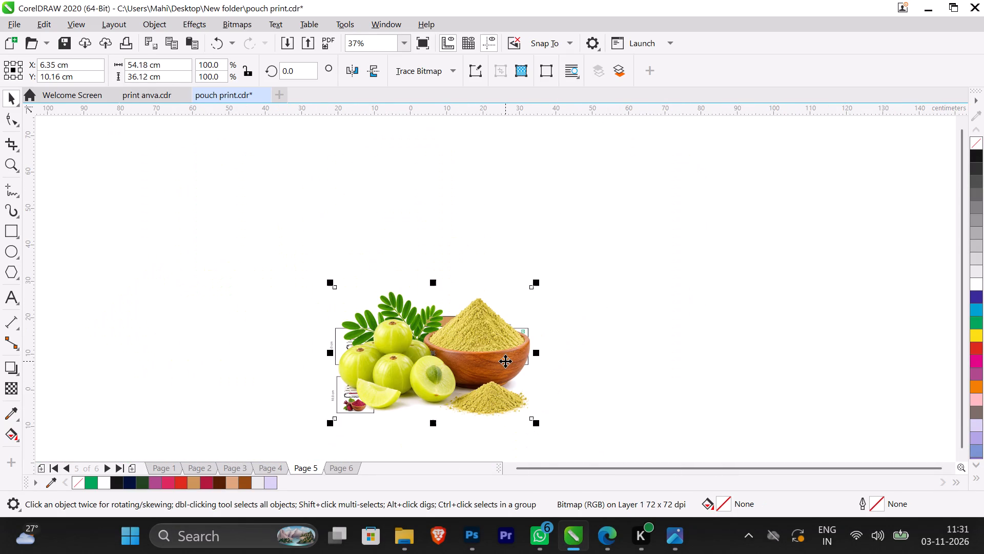
{"action": "left_click_drag", "start_coordinate": [499, 359], "coordinate": [724, 295]}
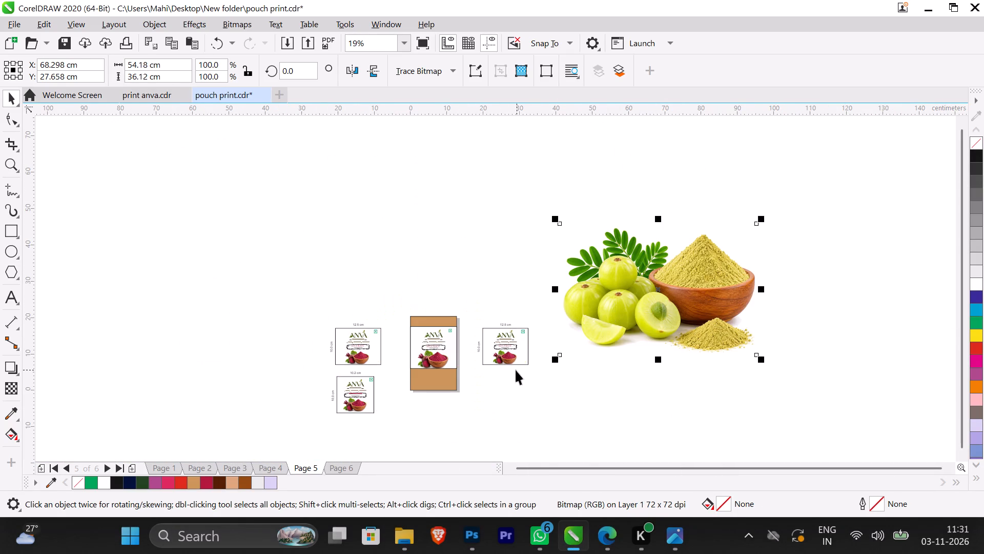
Delete the beetroot bowl image from the 12.5 cm label beside the pouch mockup on Page 5.
{"action": "scroll", "coordinate": [516, 370], "scroll_direction": "up", "scroll_amount": 3}
{"action": "left_click", "coordinate": [489, 296]}
{"action": "key", "text": "BackSpace"}
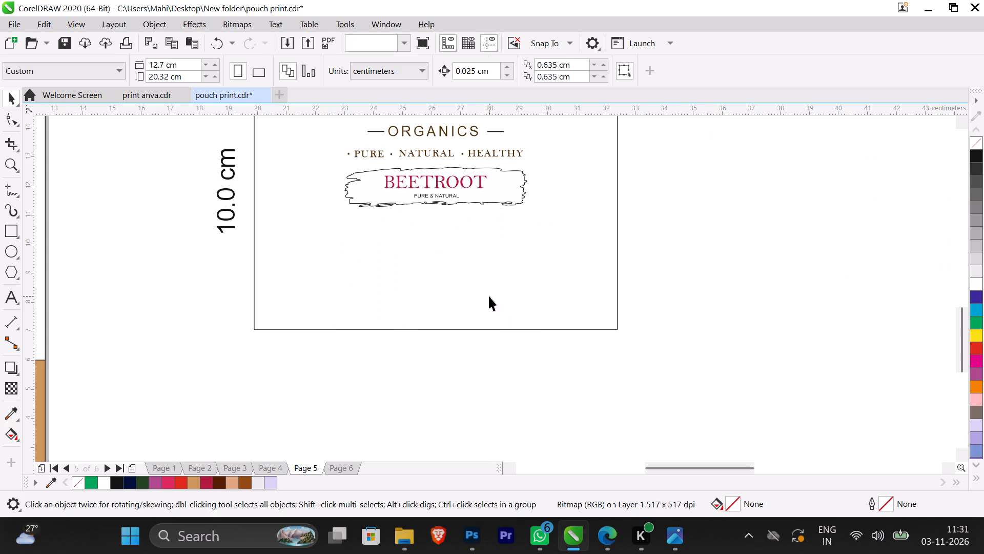
Scale the amla cutout down proportionally to about 8.5 cm wide and move it onto the 12.5 cm label without a product image.
{"action": "scroll", "coordinate": [489, 296], "scroll_direction": "down", "scroll_amount": 3}
{"action": "left_click", "coordinate": [603, 238]}
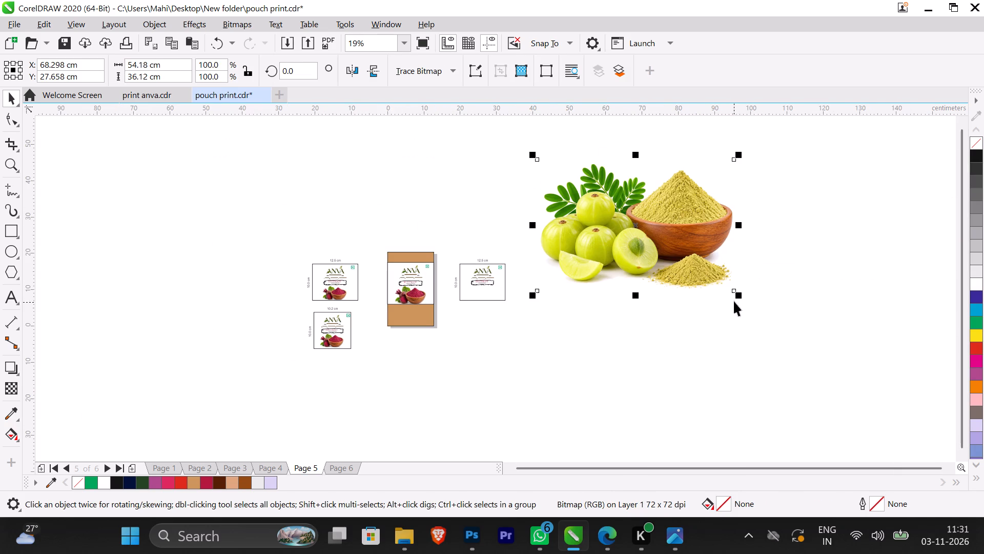
{"action": "left_click_drag", "start_coordinate": [738, 295], "coordinate": [700, 257], "text": "shift"}
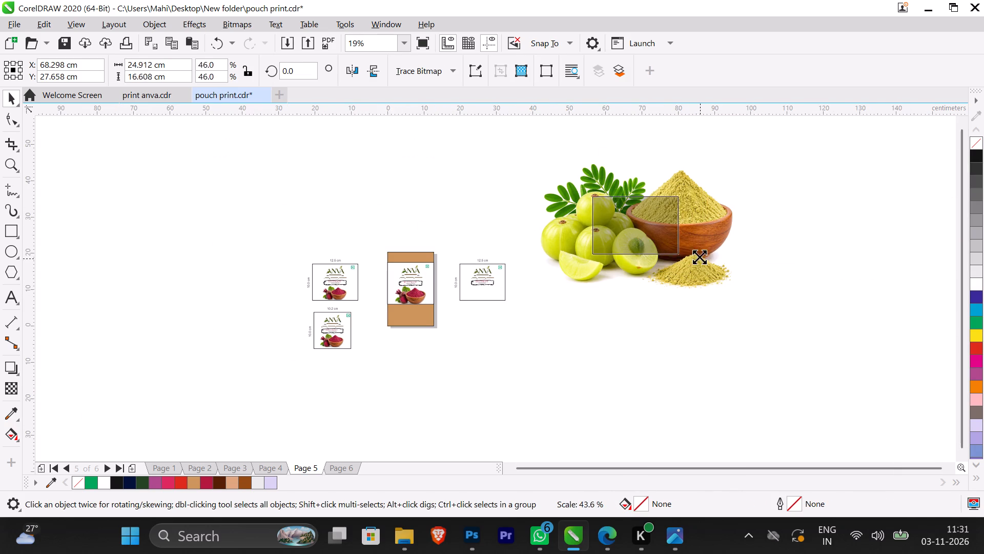
{"action": "left_click_drag", "start_coordinate": [700, 257], "coordinate": [692, 250], "text": "shift"}
{"action": "scroll", "coordinate": [667, 210], "scroll_direction": "up", "scroll_amount": 2}
{"action": "scroll", "coordinate": [664, 211], "scroll_direction": "down", "scroll_amount": 2}
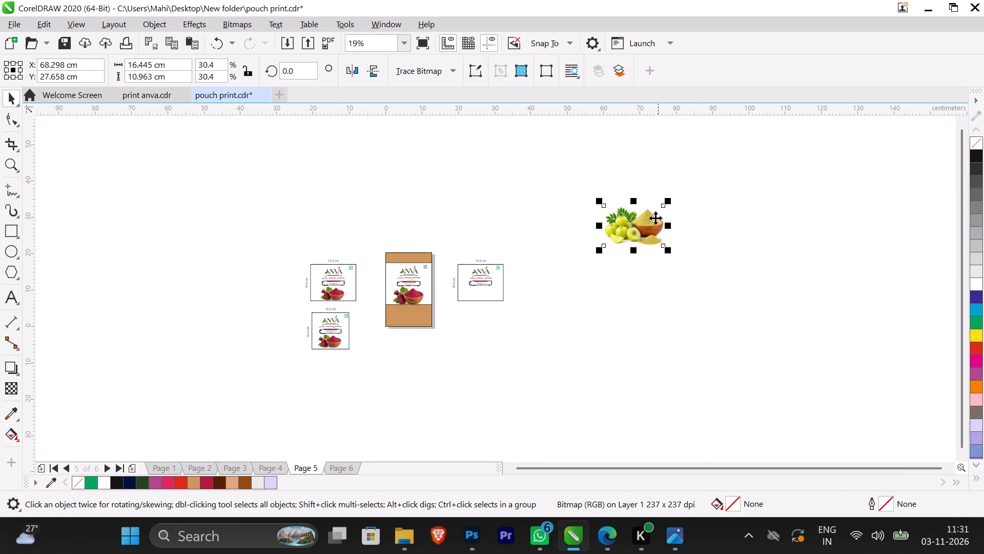
{"action": "left_click_drag", "start_coordinate": [628, 219], "coordinate": [483, 328]}
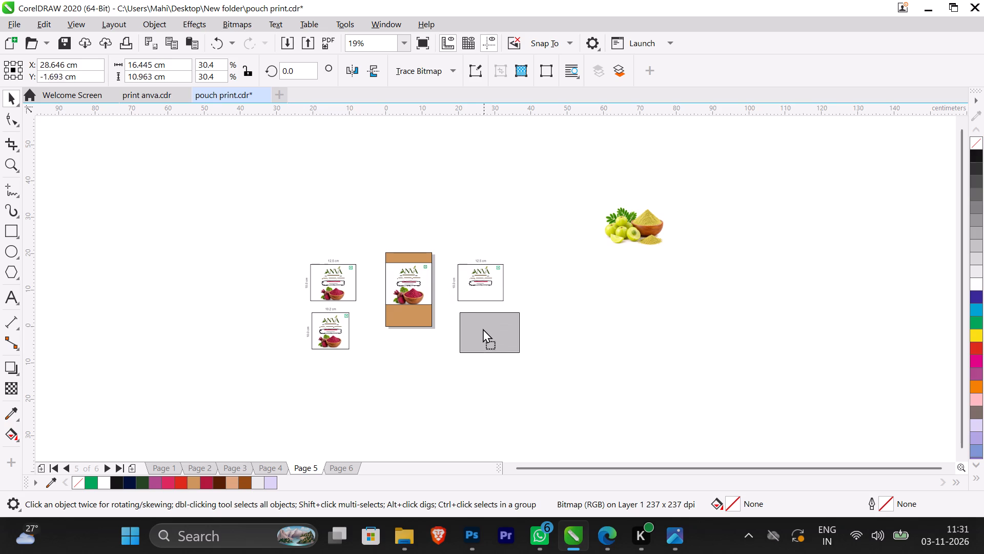
{"action": "left_click_drag", "start_coordinate": [483, 328], "coordinate": [476, 332]}
{"action": "scroll", "coordinate": [491, 353], "scroll_direction": "up", "scroll_amount": 1}
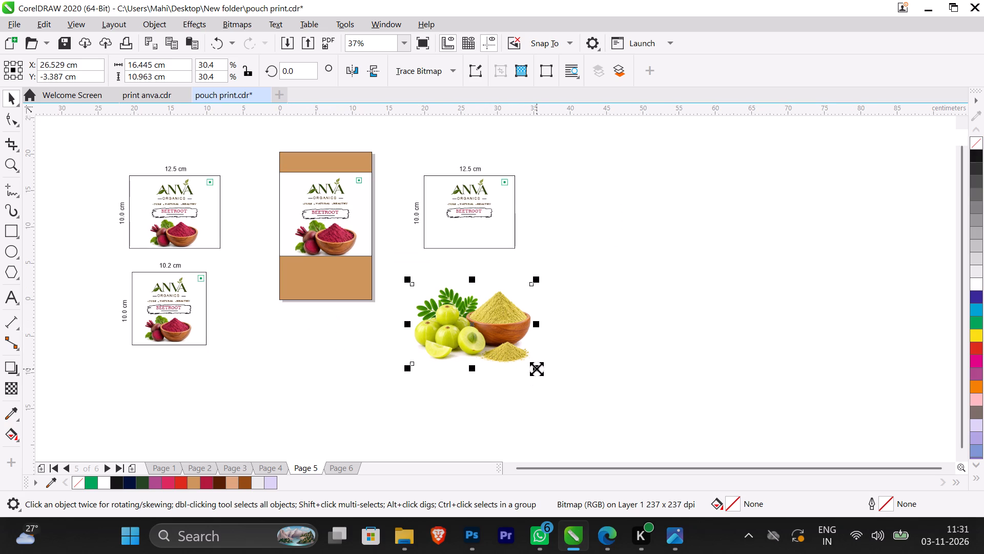
{"action": "left_click_drag", "start_coordinate": [537, 369], "coordinate": [528, 350], "text": "shift"}
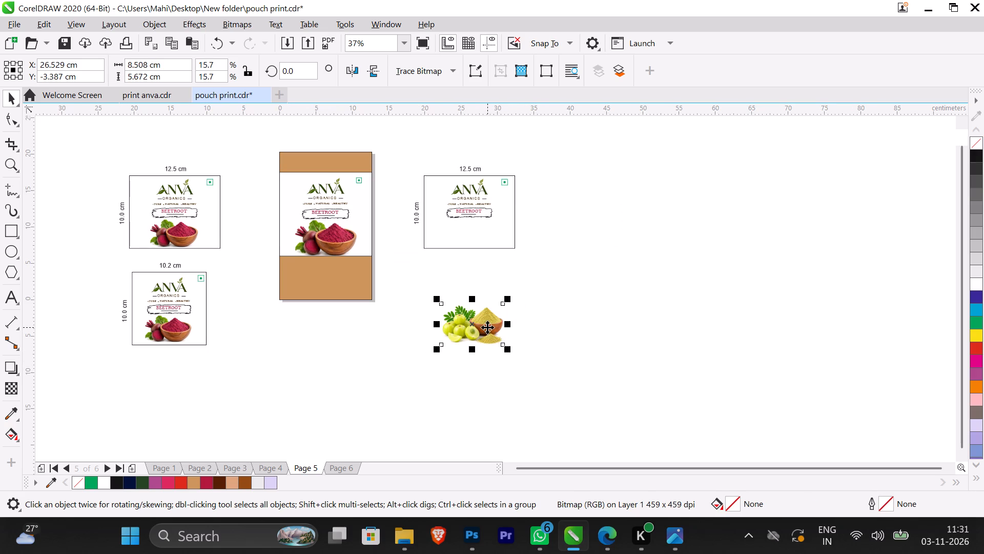
{"action": "left_click_drag", "start_coordinate": [487, 327], "coordinate": [483, 233]}
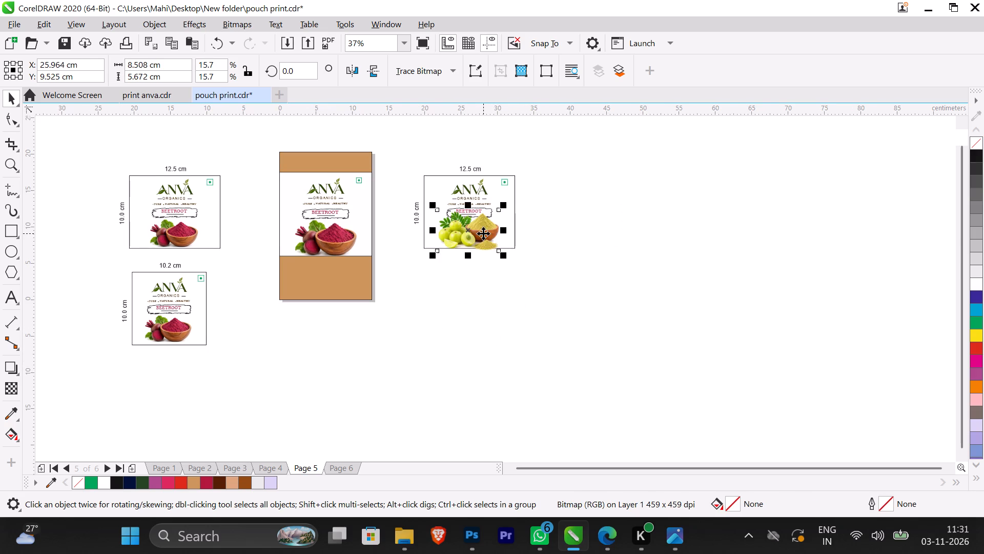
Shrink the amla image to about 5.4 cm wide and position it below the product name banner, inside the label frame.
{"action": "scroll", "coordinate": [487, 231], "scroll_direction": "up", "scroll_amount": 2}
{"action": "left_click_drag", "start_coordinate": [541, 318], "coordinate": [536, 299], "text": "shift"}
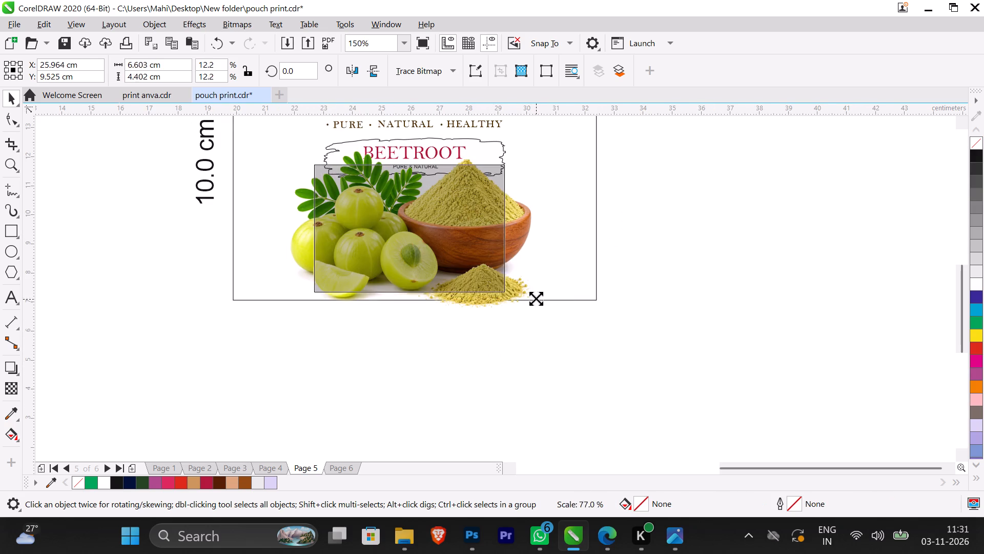
{"action": "left_click_drag", "start_coordinate": [536, 299], "coordinate": [530, 288], "text": "shift"}
{"action": "left_click_drag", "start_coordinate": [415, 211], "coordinate": [418, 222]}
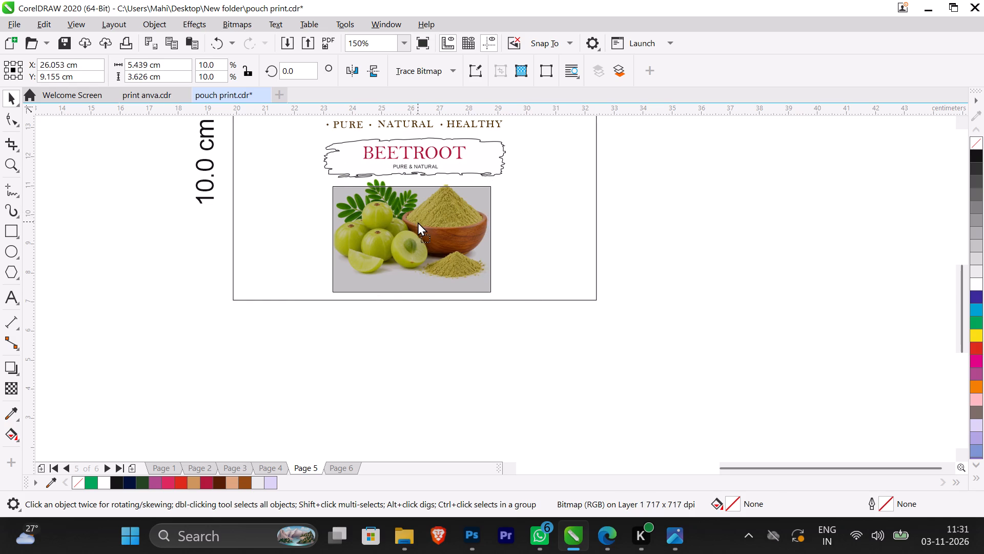
{"action": "left_click_drag", "start_coordinate": [418, 222], "coordinate": [419, 222]}
{"action": "left_click", "coordinate": [404, 361]}
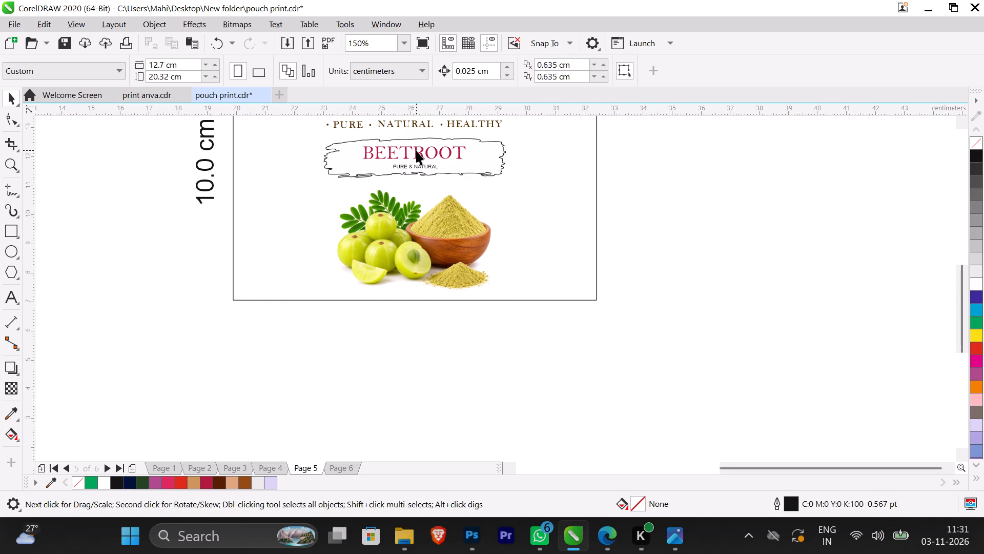
Enlarge the amla image on the 12.5 cm label proportionally to about 6.3 by 4.2 cm.
{"action": "scroll", "coordinate": [407, 145], "scroll_direction": "up", "scroll_amount": 1}
{"action": "scroll", "coordinate": [407, 145], "scroll_direction": "down", "scroll_amount": 3}
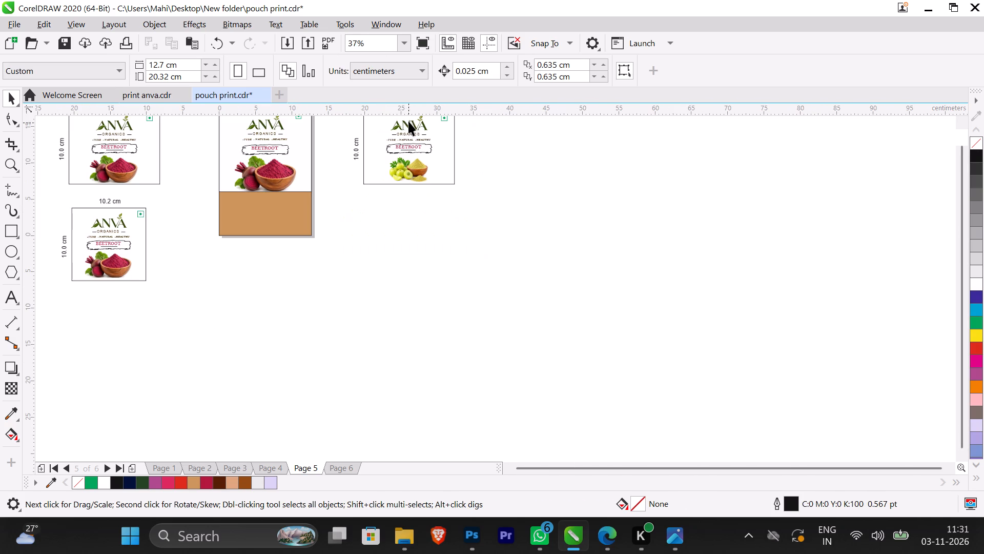
{"action": "scroll", "coordinate": [412, 97], "scroll_direction": "up", "scroll_amount": 5}
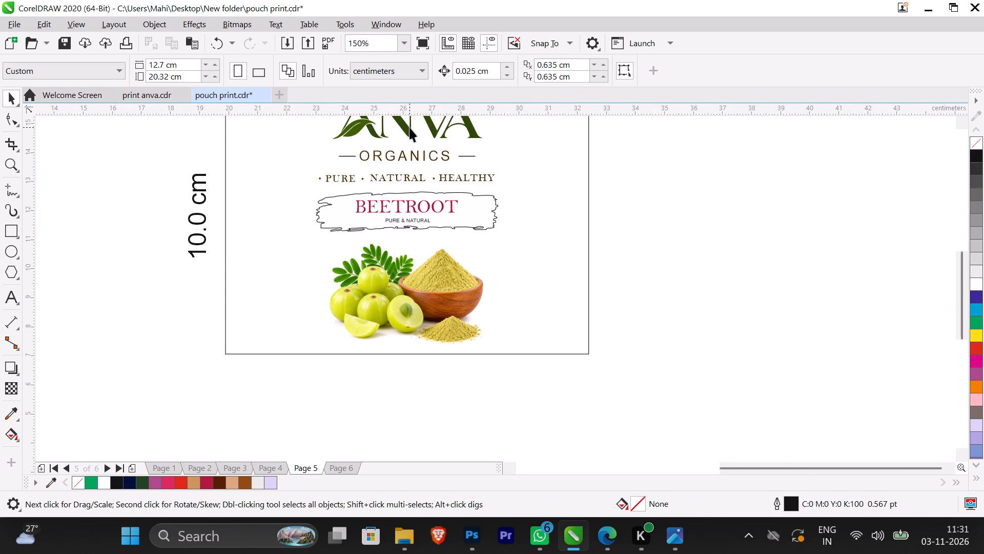
{"action": "scroll", "coordinate": [637, 257], "scroll_direction": "up", "scroll_amount": 4, "text": "ctrl"}
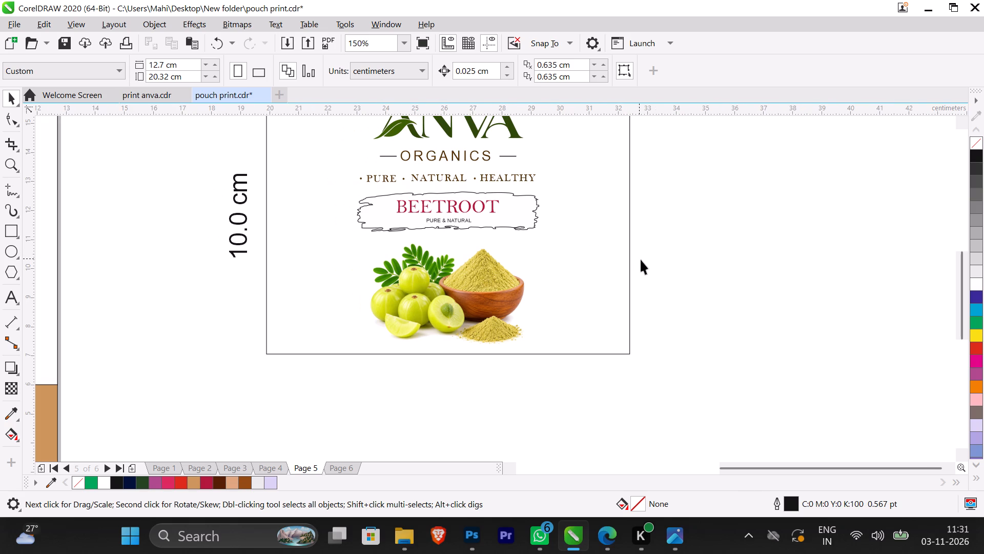
{"action": "scroll", "coordinate": [651, 260], "scroll_direction": "up", "scroll_amount": 5, "text": "alt"}
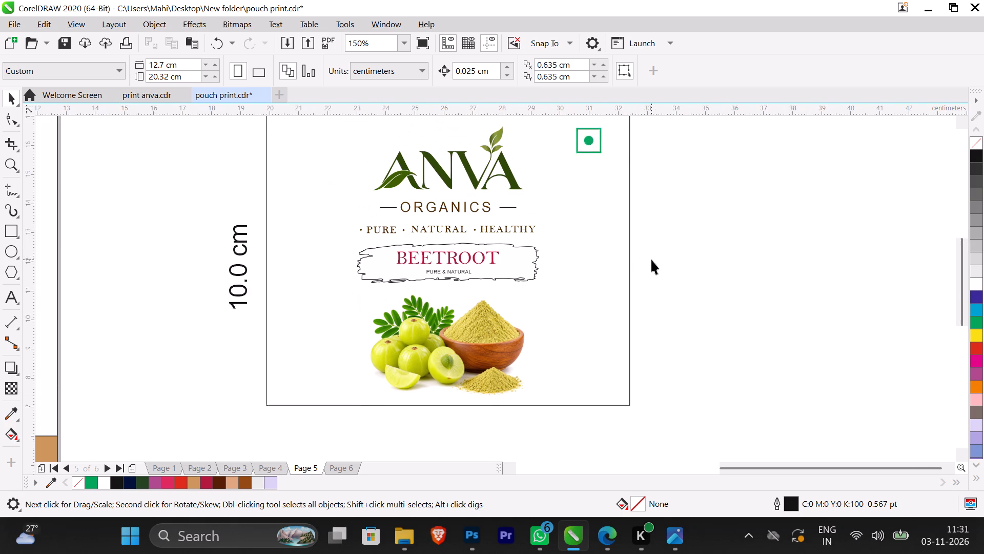
{"action": "scroll", "coordinate": [651, 260], "scroll_direction": "up", "scroll_amount": 4, "text": "alt"}
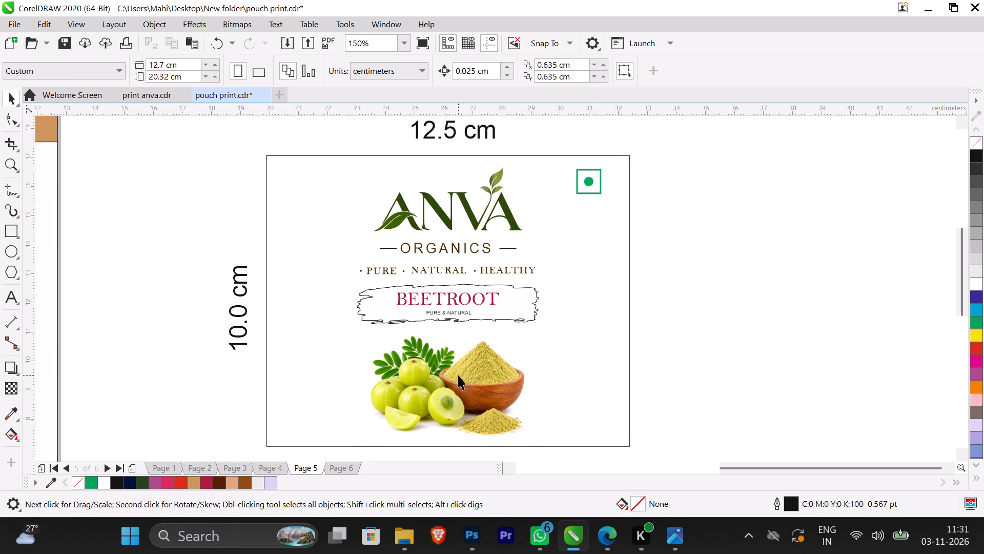
{"action": "left_click", "coordinate": [458, 375]}
{"action": "left_click_drag", "start_coordinate": [531, 444], "coordinate": [539, 449], "text": "shift"}
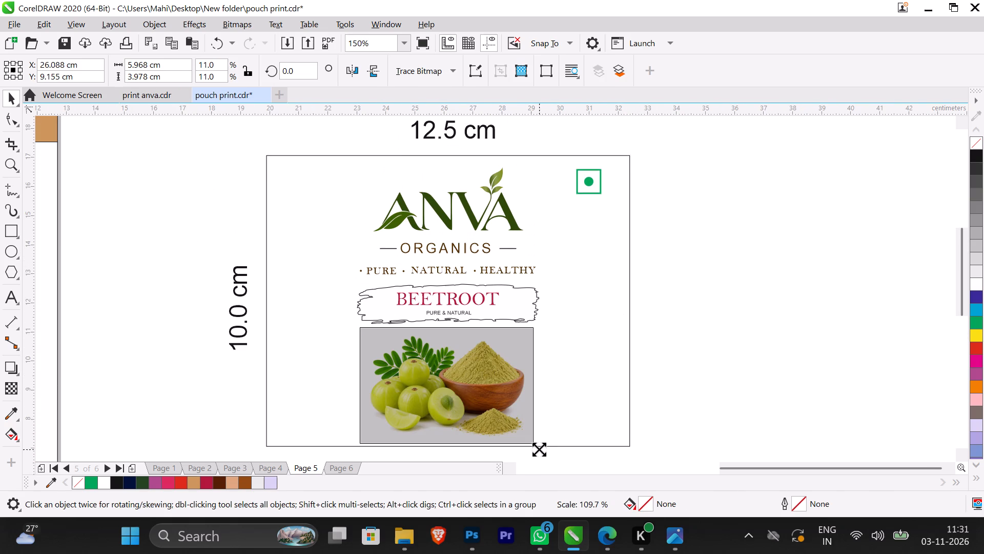
{"action": "left_click_drag", "start_coordinate": [539, 449], "coordinate": [540, 449], "text": "shift"}
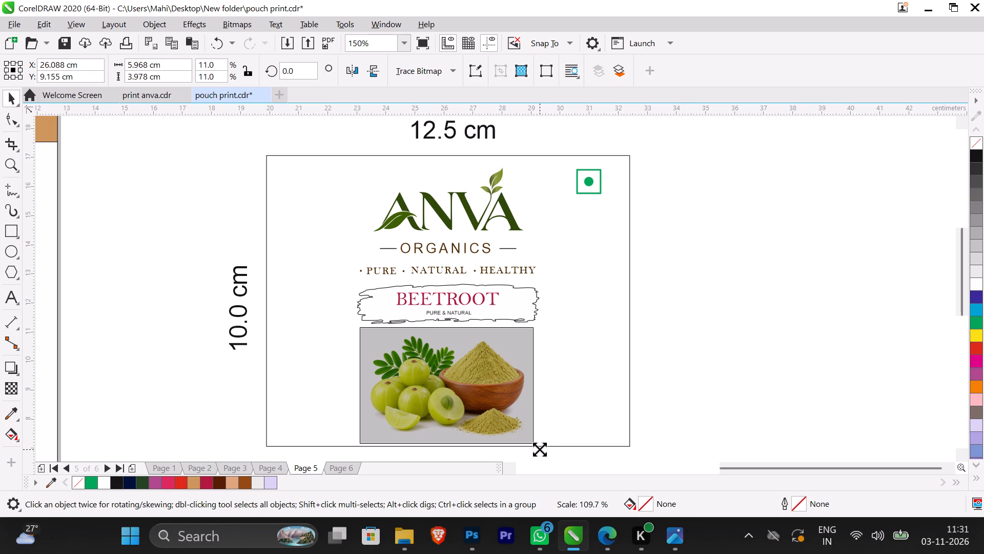
{"action": "left_click_drag", "start_coordinate": [540, 449], "coordinate": [545, 451], "text": "shift"}
{"action": "left_click", "coordinate": [717, 318]}
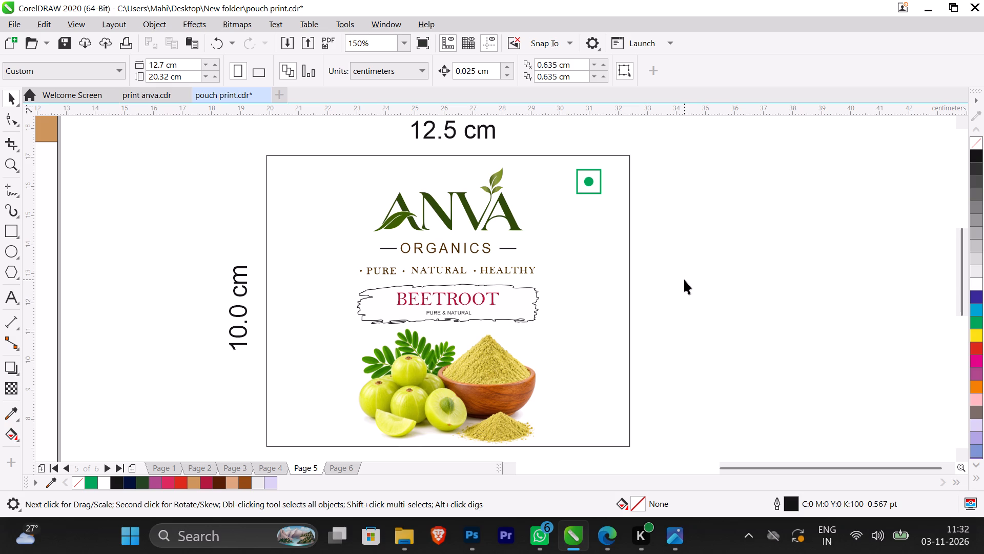
Centre the amla image horizontally on the 12.5 by 10.0 cm label frame.
{"action": "left_click", "coordinate": [476, 356]}
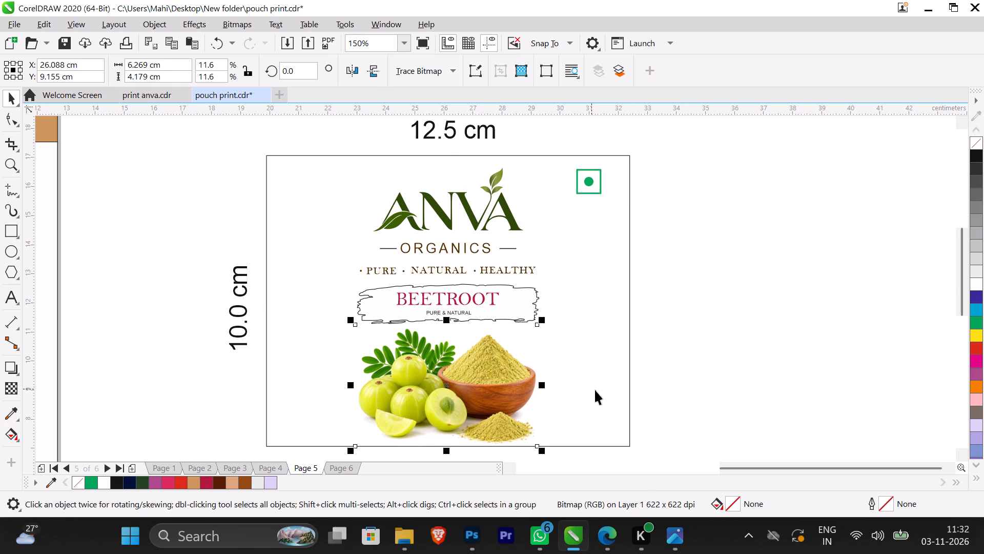
{"action": "left_click", "coordinate": [604, 394], "text": "shift"}
{"action": "key", "text": "c"}
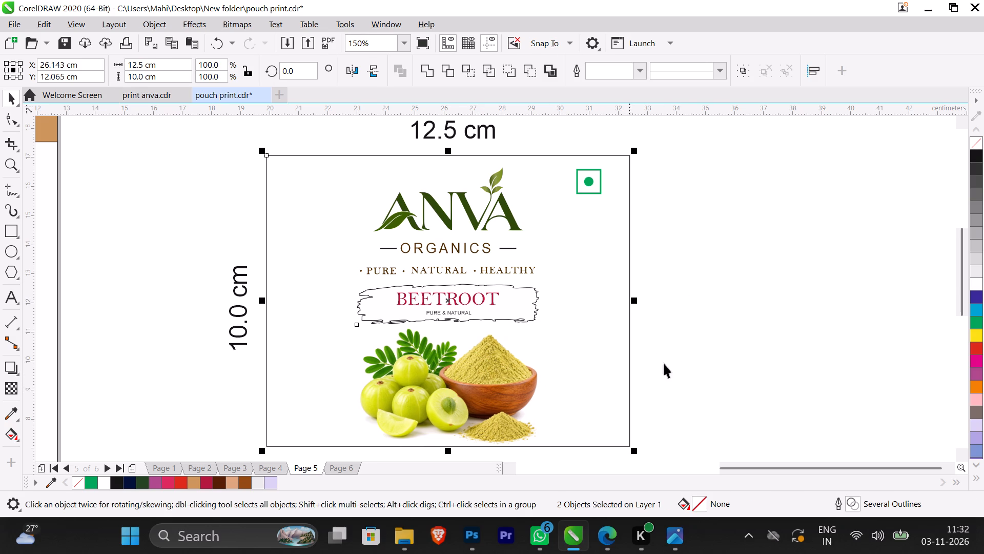
{"action": "left_click", "coordinate": [778, 351]}
Replace the product name text "BEETROOT" on the label with the amla image with "AMLA".
{"action": "left_click", "coordinate": [467, 298]}
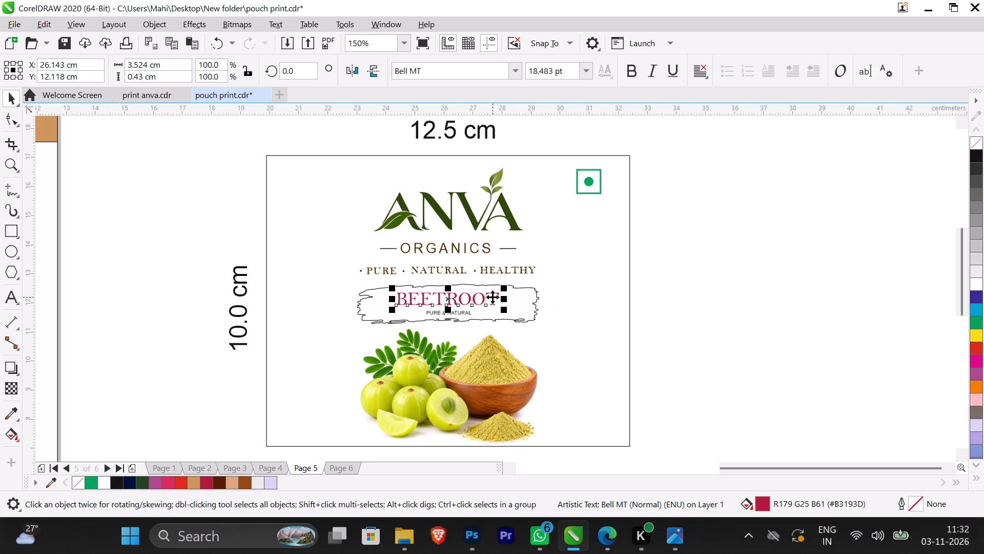
{"action": "double_click", "coordinate": [492, 297]}
{"action": "key", "text": "Right"}
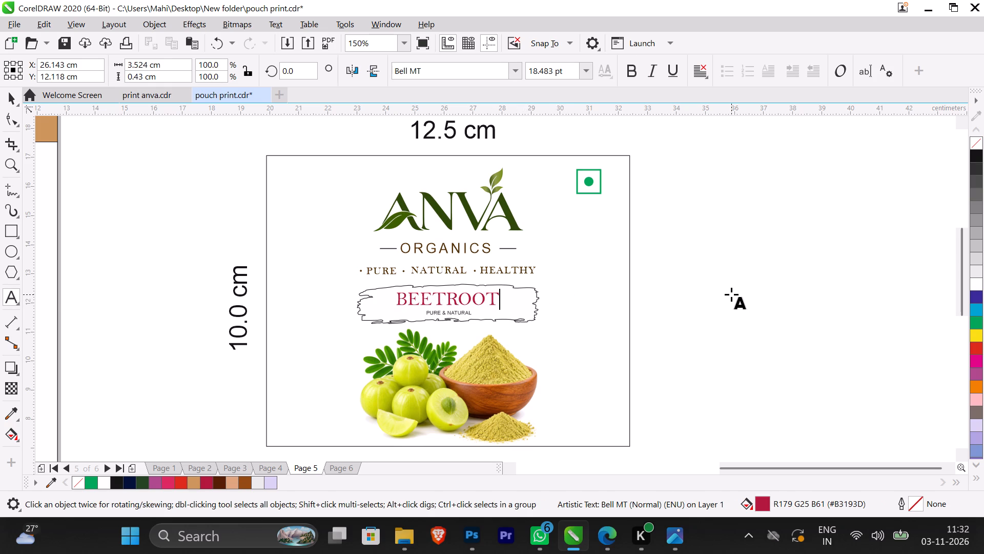
{"action": "key", "text": "BackSpace"}
{"action": "key", "text": "BackSpace"}
{"action": "key", "text": "BackSpace"}
{"action": "key", "text": "BackSpace"}
{"action": "key", "text": "BackSpace"}
{"action": "key", "text": "BackSpace"}
{"action": "key", "text": "BackSpace"}
{"action": "key", "text": "BackSpace"}
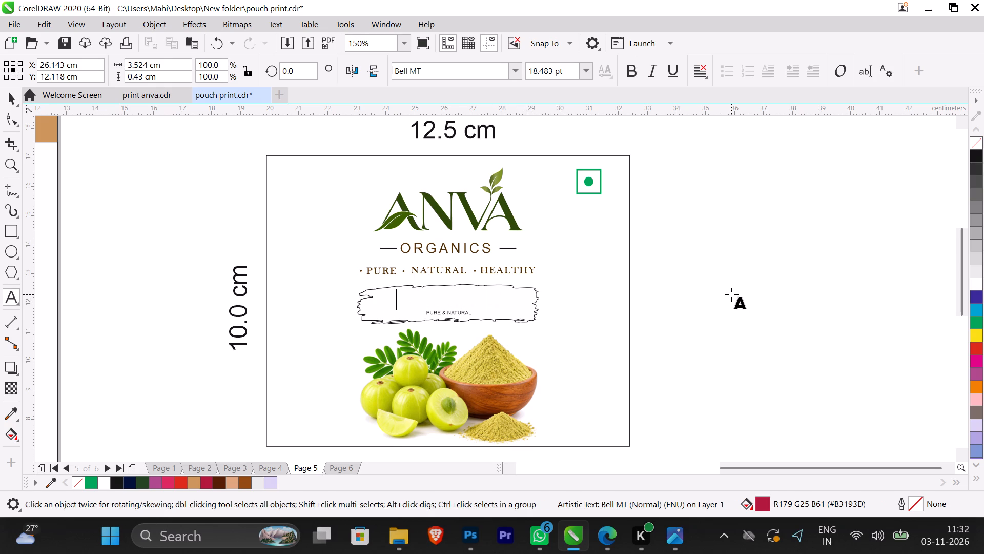
{"action": "key", "text": "shift+a"}
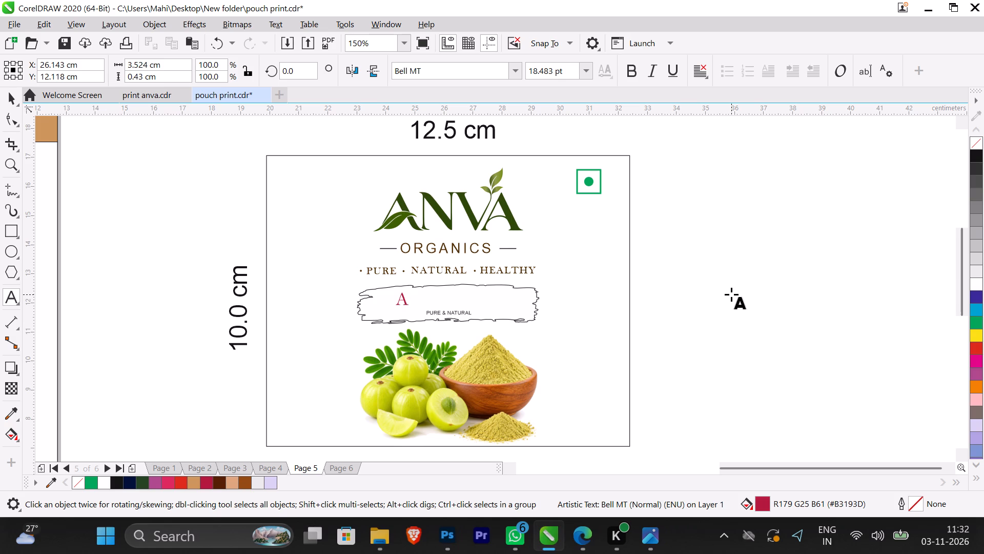
{"action": "key", "text": "shift+m"}
{"action": "type", "text": "LA"}
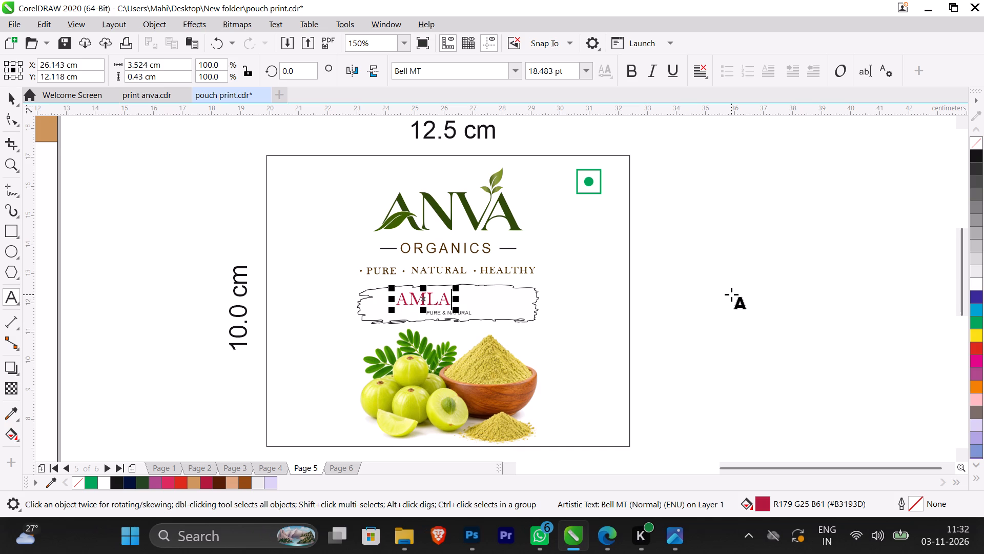
Insert a "U" into the product name on the 12.5 cm label so it reads "AMULA".
{"action": "key", "text": "Left"}
{"action": "key", "text": "Left"}
{"action": "key", "text": "shift+u"}
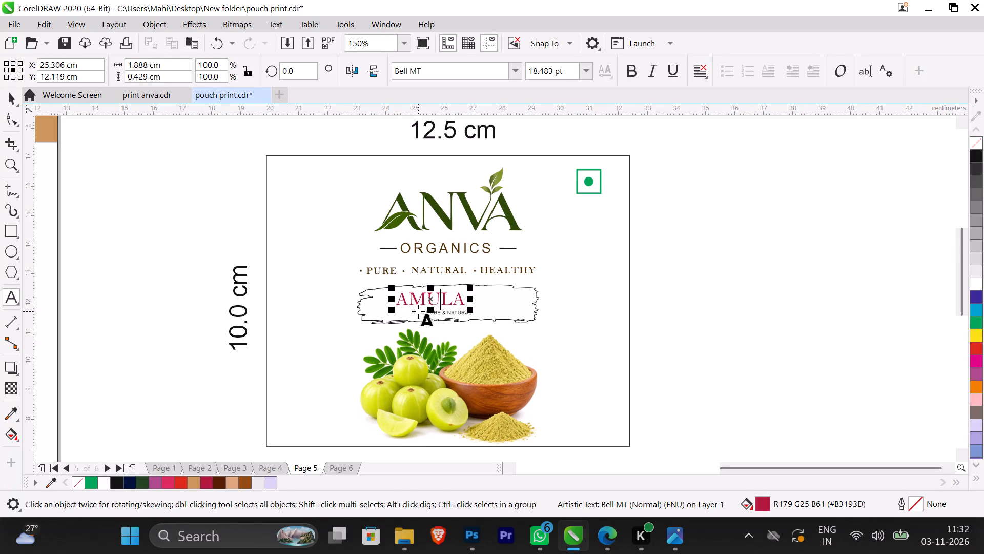
Add leading spaces before "AMULA" to shift the product name roughly to the middle of the banner.
{"action": "left_click", "coordinate": [397, 296]}
{"action": "key", "text": "space"}
{"action": "key", "text": "space"}
{"action": "key", "text": "space"}
{"action": "key", "text": "space"}
{"action": "key", "text": "space"}
{"action": "key", "text": "space"}
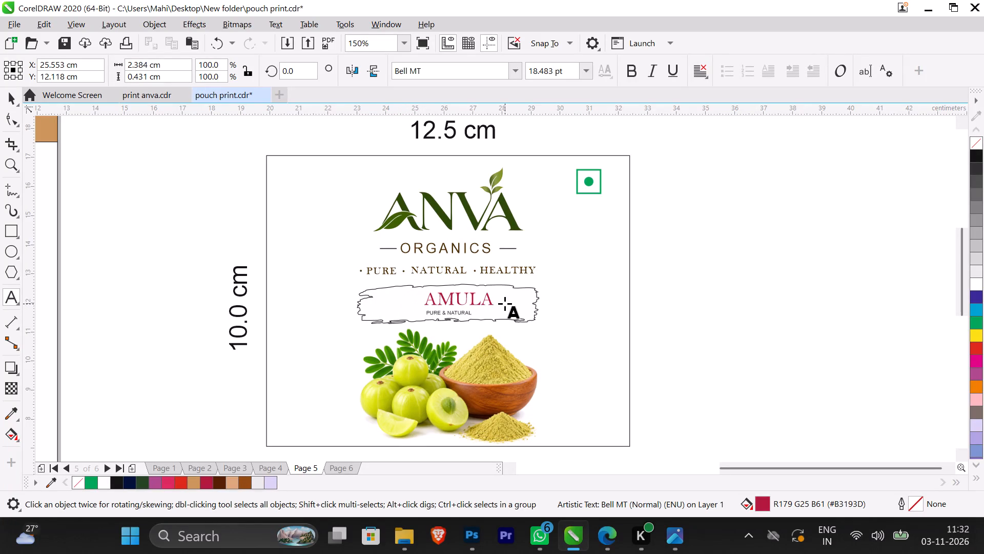
{"action": "key", "text": "BackSpace"}
{"action": "key", "text": "BackSpace"}
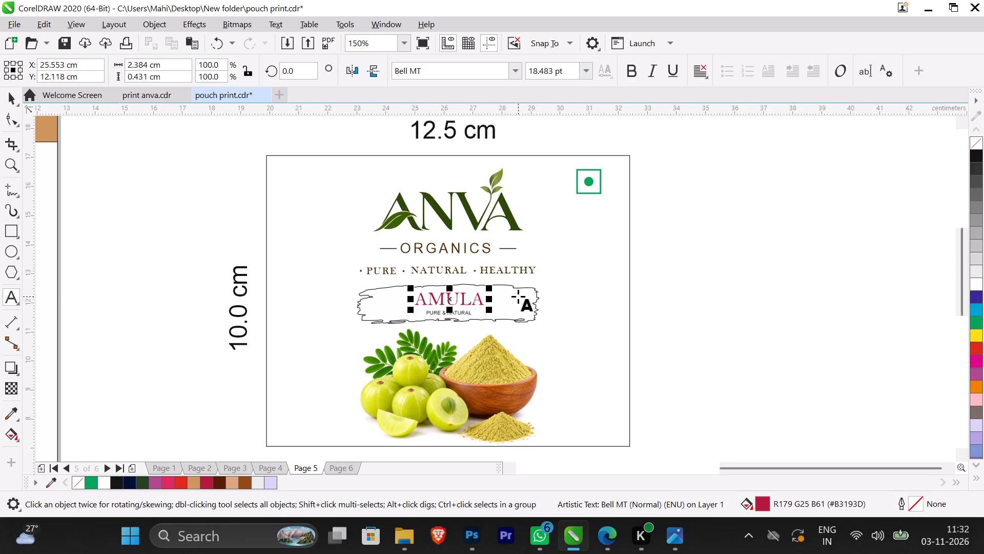
{"action": "key", "text": "BackSpace"}
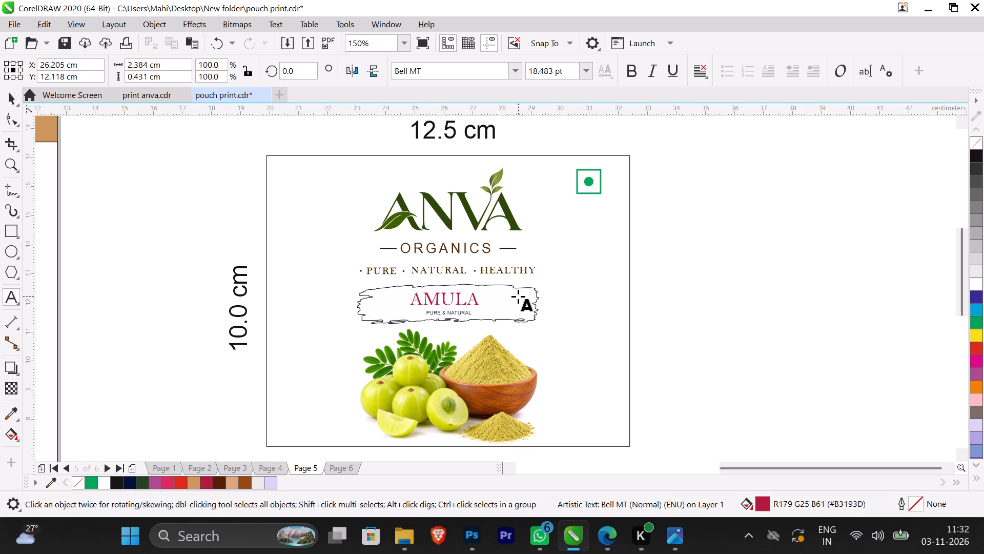
{"action": "left_click", "coordinate": [6, 102]}
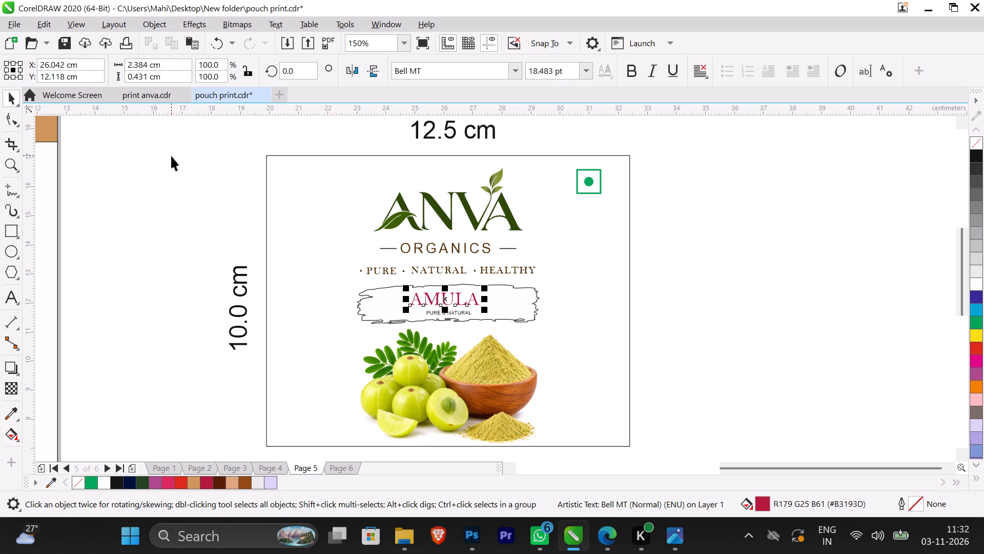
{"action": "left_click", "coordinate": [171, 156]}
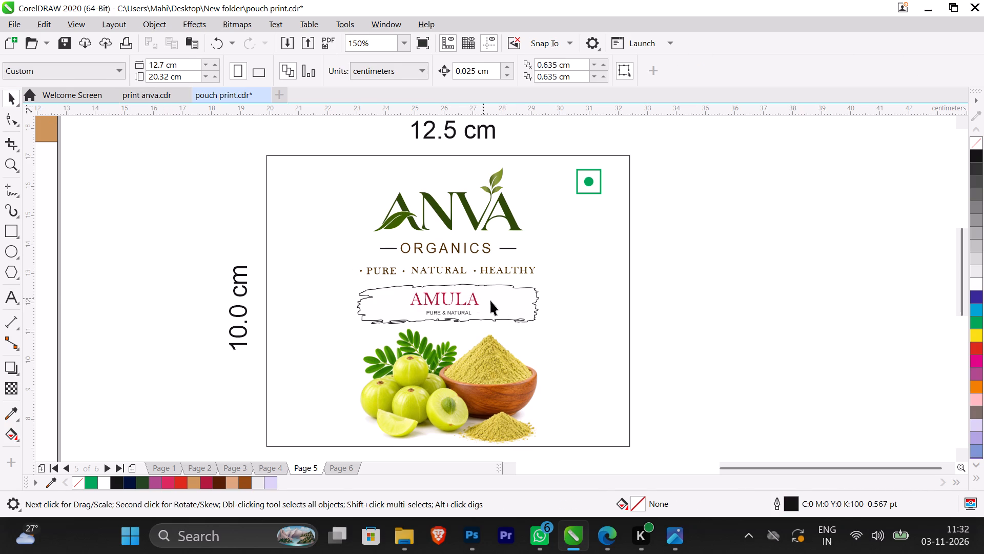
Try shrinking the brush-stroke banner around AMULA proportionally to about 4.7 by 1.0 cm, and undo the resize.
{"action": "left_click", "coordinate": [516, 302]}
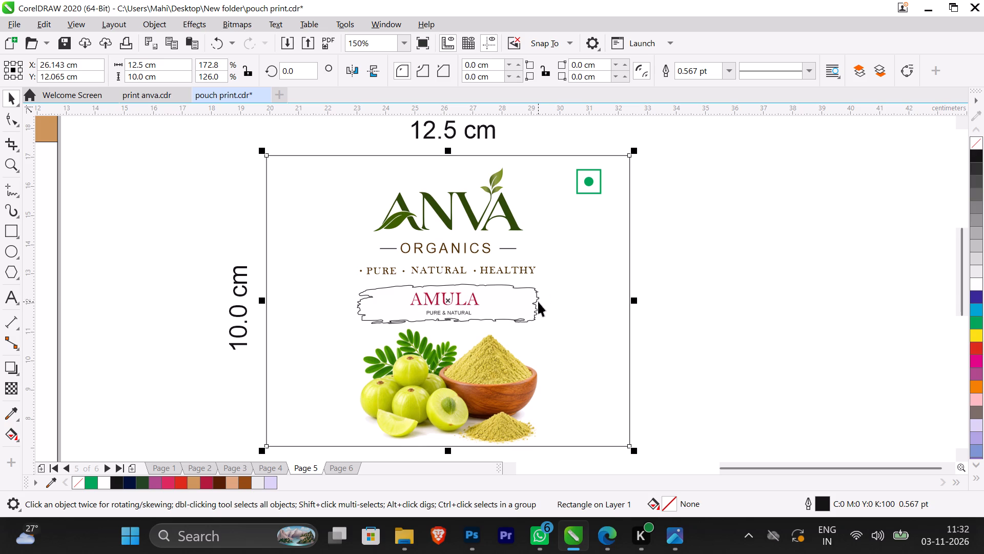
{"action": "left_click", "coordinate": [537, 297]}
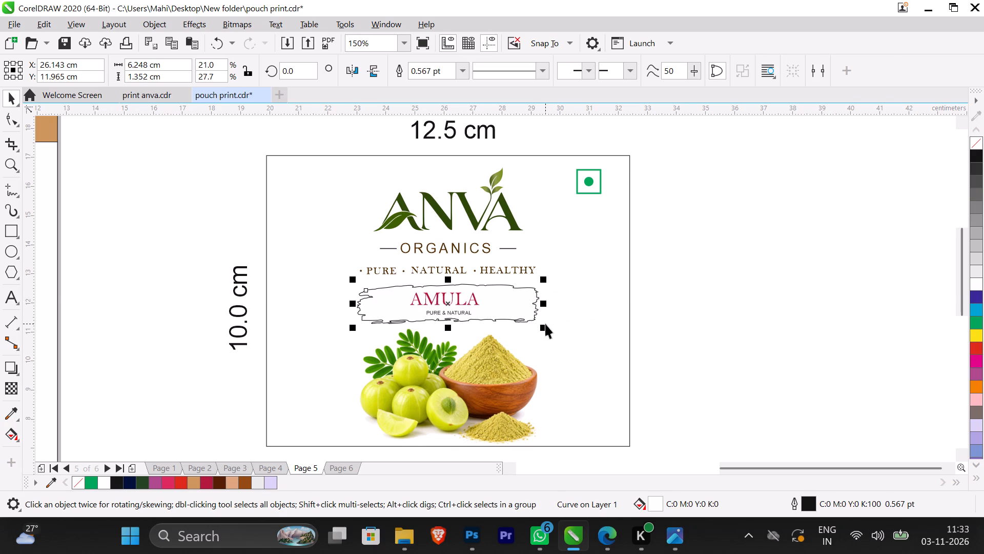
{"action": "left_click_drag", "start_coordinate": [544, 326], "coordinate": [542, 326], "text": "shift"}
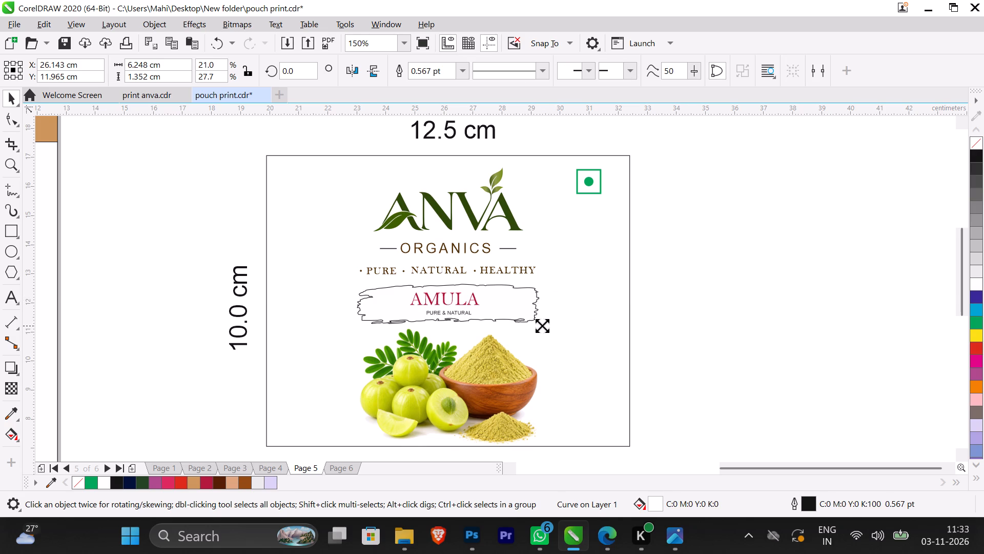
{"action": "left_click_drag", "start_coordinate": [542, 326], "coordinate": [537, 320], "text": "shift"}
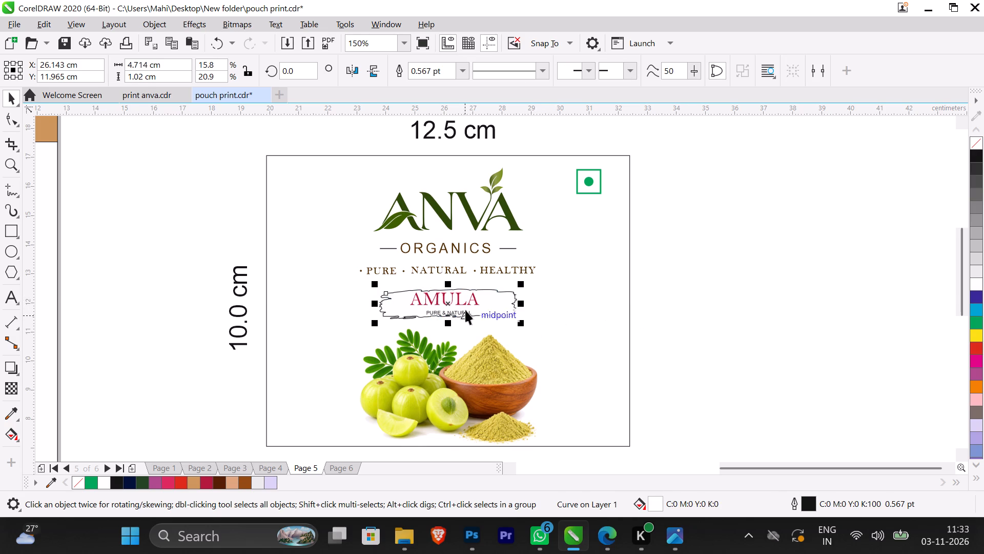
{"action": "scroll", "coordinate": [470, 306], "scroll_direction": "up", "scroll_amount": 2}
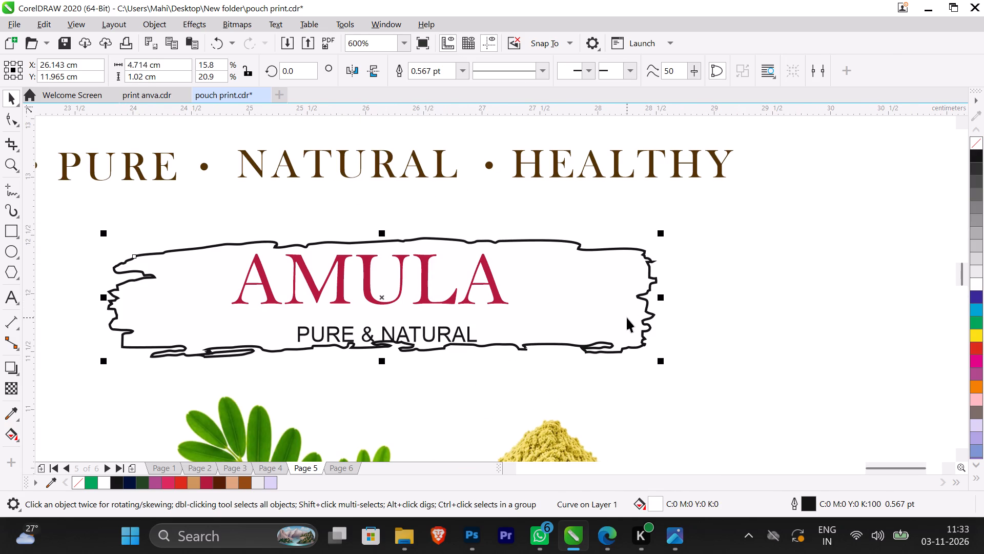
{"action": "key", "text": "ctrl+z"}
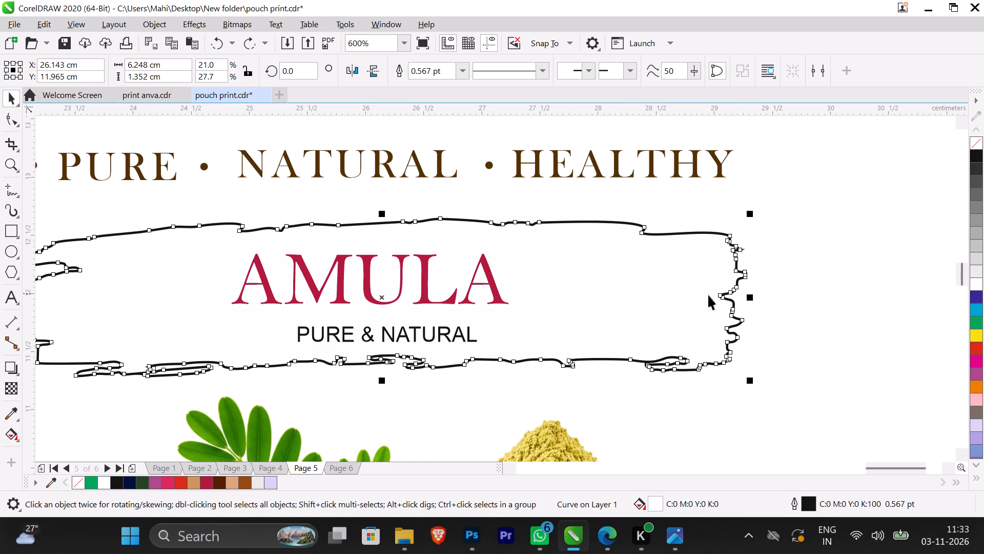
Narrow the brush-stroke banner around AMULA to about 5.1 cm wide from its centre, keeping its height.
{"action": "left_click_drag", "start_coordinate": [750, 300], "coordinate": [683, 310]}
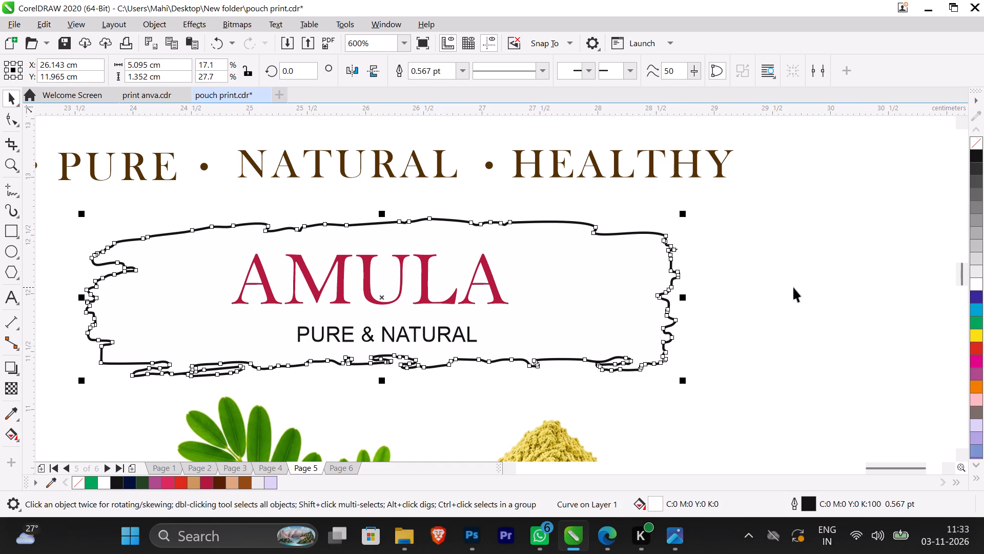
{"action": "left_click", "coordinate": [789, 287]}
{"action": "scroll", "coordinate": [612, 265], "scroll_direction": "down", "scroll_amount": 2}
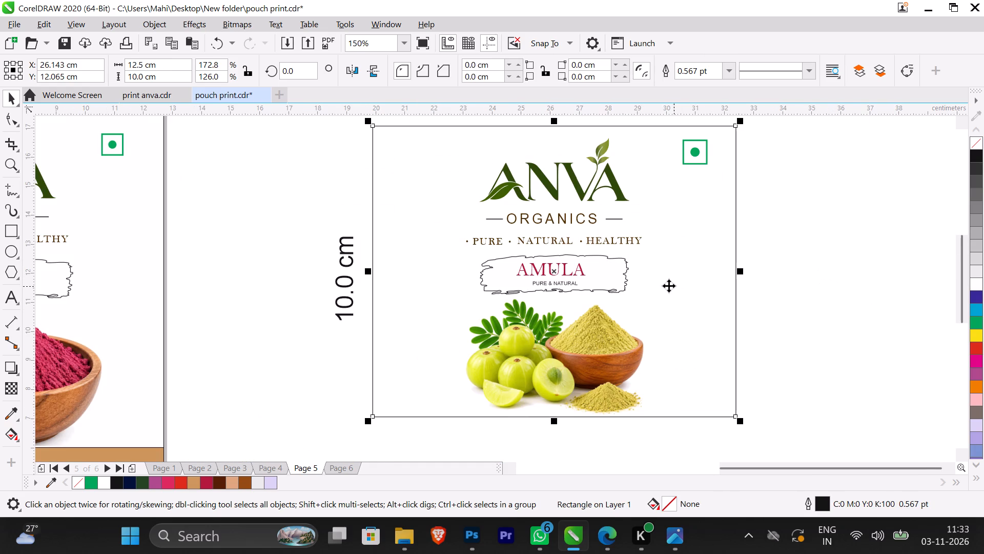
{"action": "left_click", "coordinate": [622, 271]}
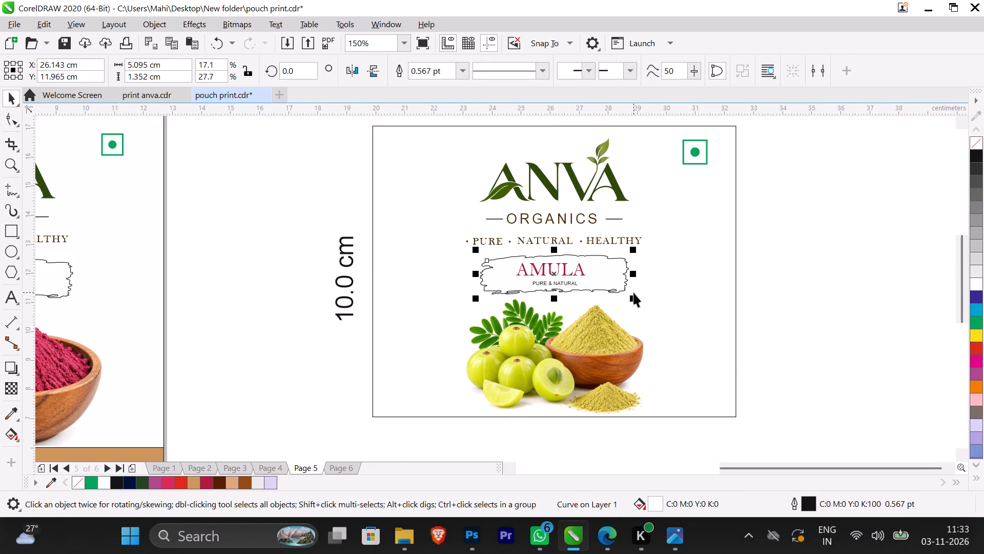
{"action": "left_click_drag", "start_coordinate": [636, 276], "coordinate": [621, 282], "text": "shift"}
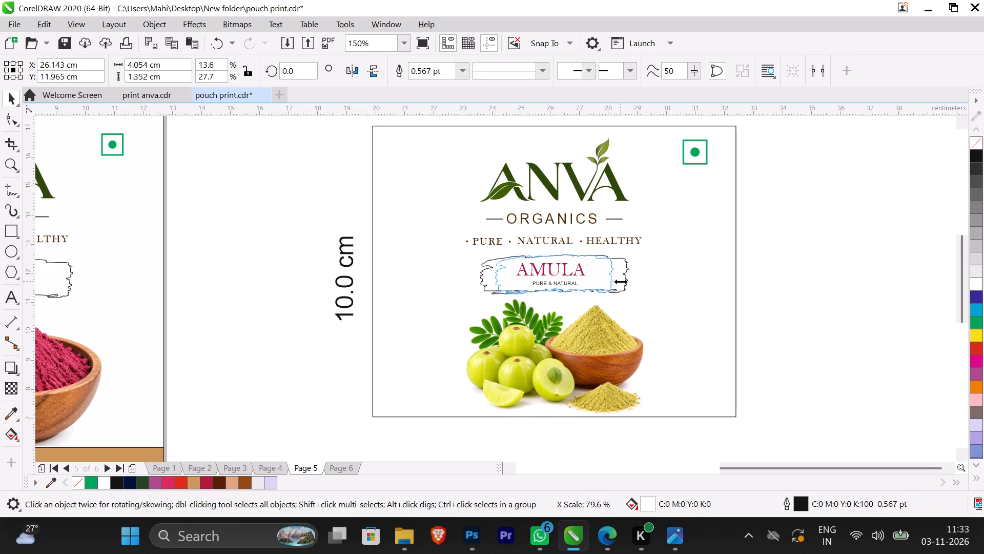
{"action": "left_click_drag", "start_coordinate": [621, 282], "coordinate": [632, 283], "text": "shift"}
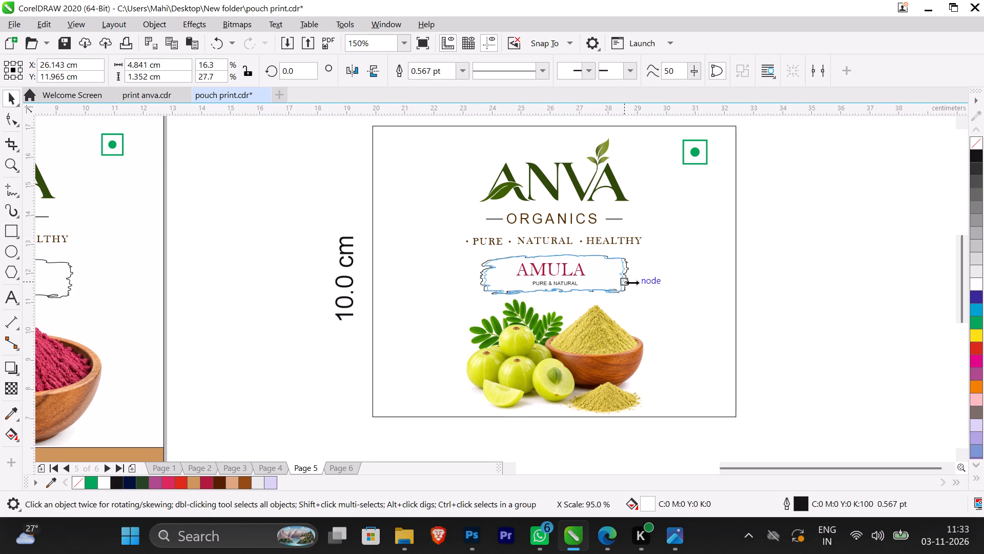
{"action": "left_click_drag", "start_coordinate": [632, 283], "coordinate": [635, 283], "text": "shift"}
{"action": "left_click", "coordinate": [852, 252]}
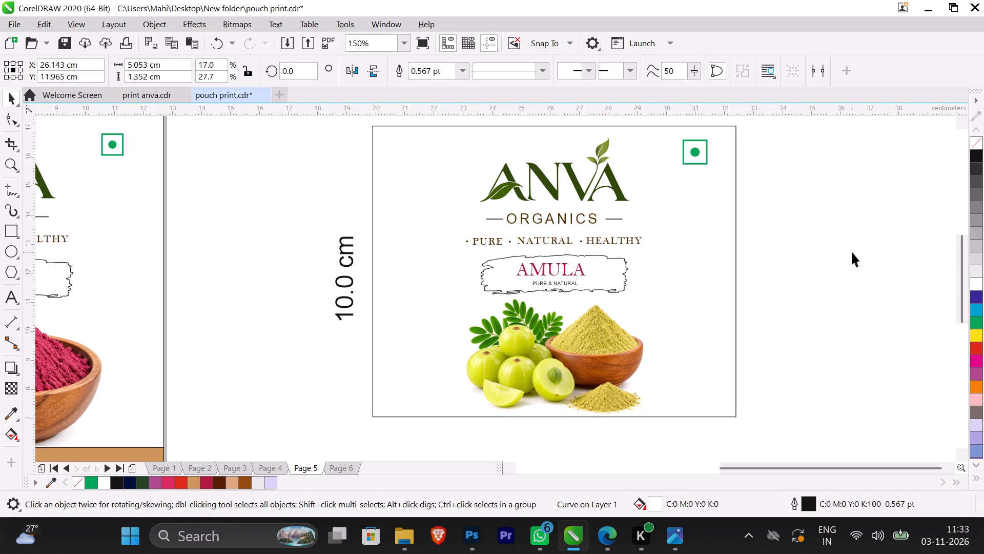
{"action": "scroll", "coordinate": [576, 278], "scroll_direction": "up", "scroll_amount": 2}
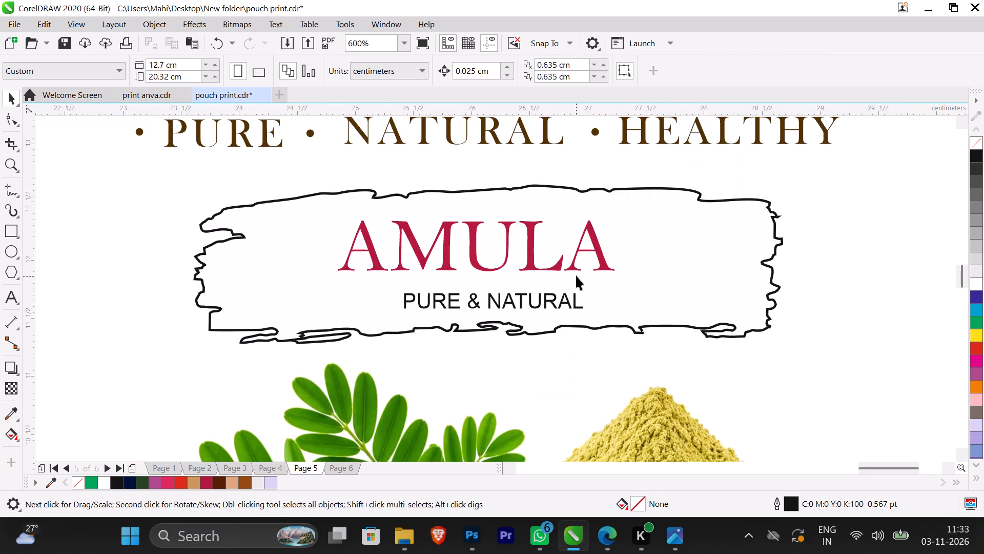
{"action": "scroll", "coordinate": [576, 275], "scroll_direction": "down", "scroll_amount": 2}
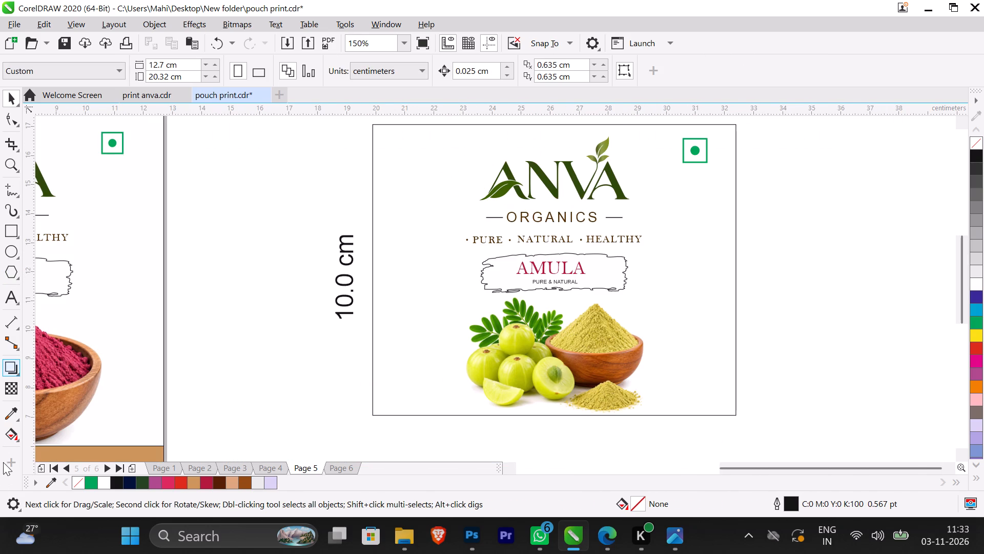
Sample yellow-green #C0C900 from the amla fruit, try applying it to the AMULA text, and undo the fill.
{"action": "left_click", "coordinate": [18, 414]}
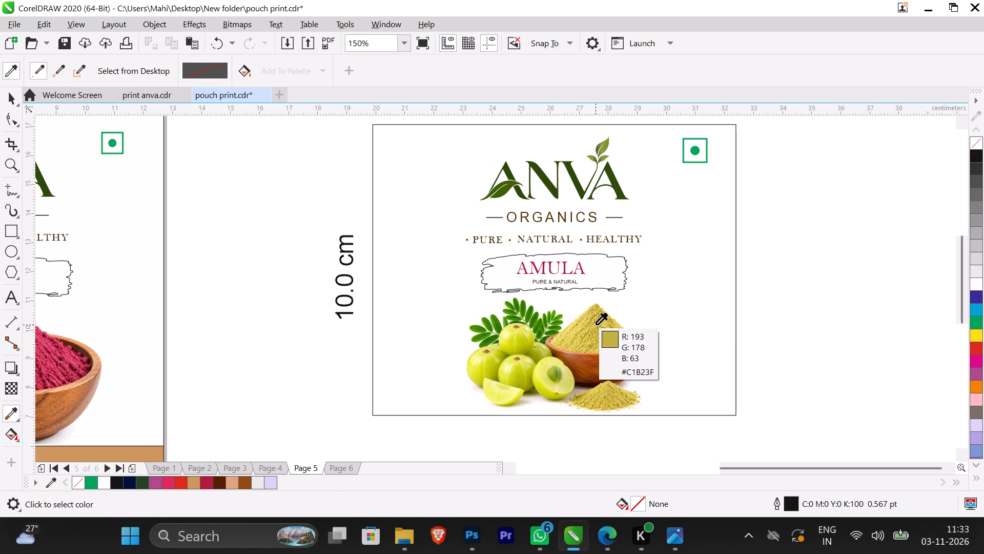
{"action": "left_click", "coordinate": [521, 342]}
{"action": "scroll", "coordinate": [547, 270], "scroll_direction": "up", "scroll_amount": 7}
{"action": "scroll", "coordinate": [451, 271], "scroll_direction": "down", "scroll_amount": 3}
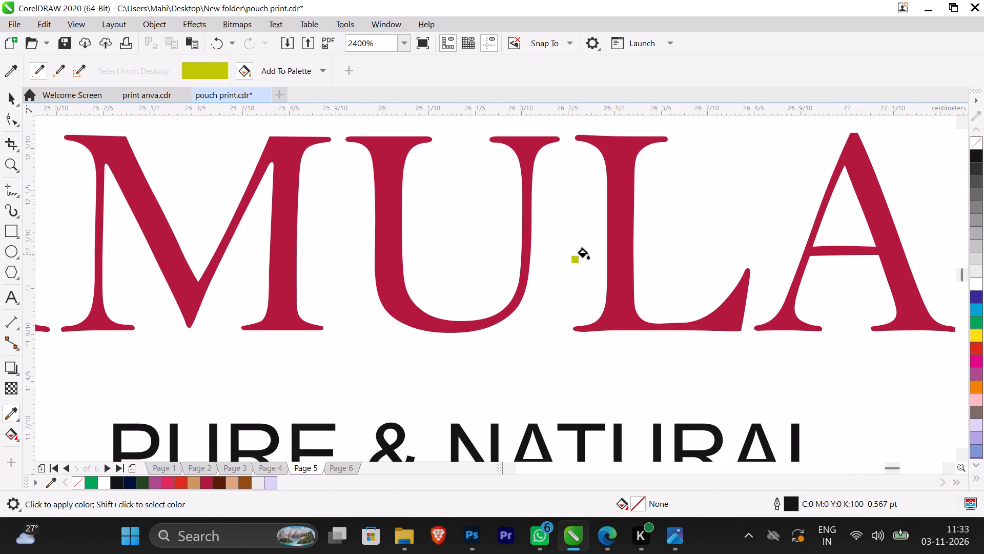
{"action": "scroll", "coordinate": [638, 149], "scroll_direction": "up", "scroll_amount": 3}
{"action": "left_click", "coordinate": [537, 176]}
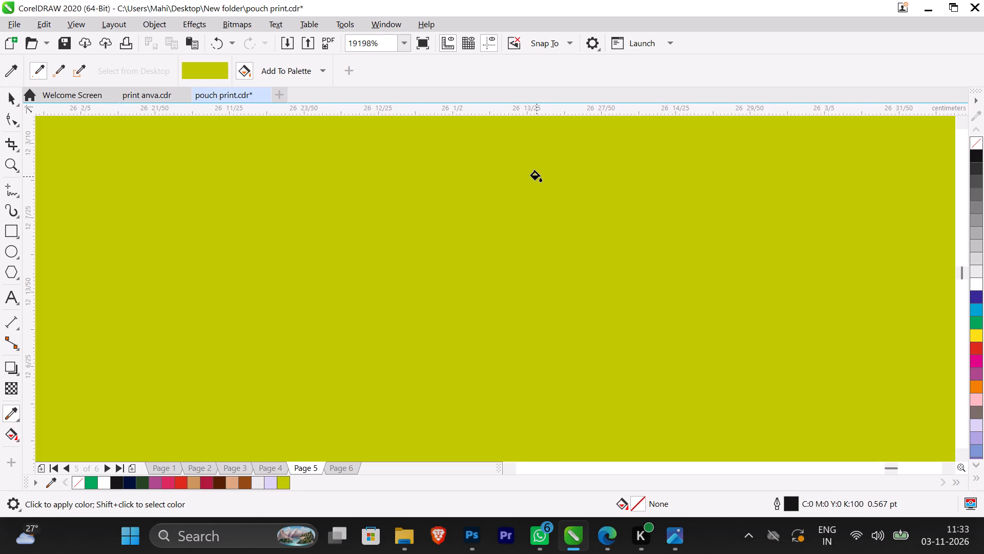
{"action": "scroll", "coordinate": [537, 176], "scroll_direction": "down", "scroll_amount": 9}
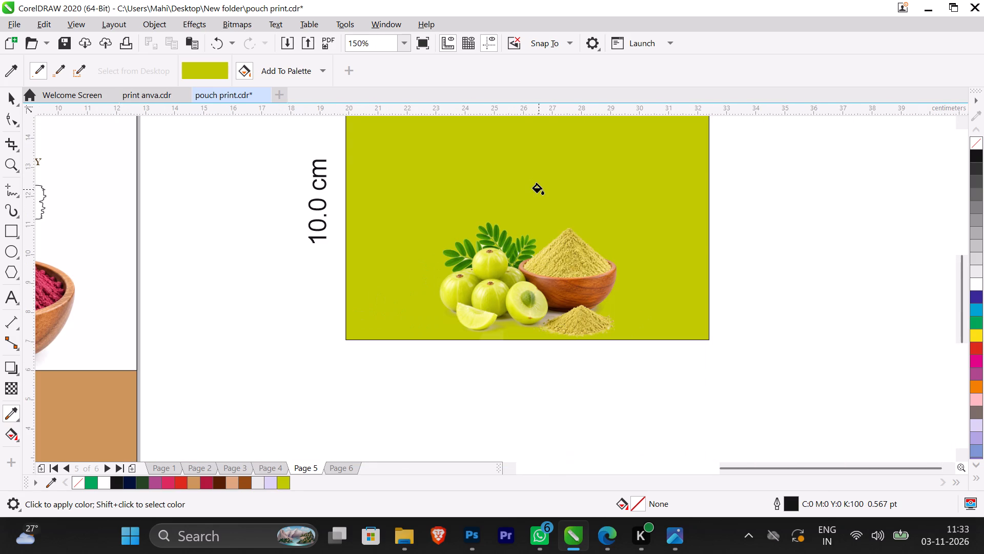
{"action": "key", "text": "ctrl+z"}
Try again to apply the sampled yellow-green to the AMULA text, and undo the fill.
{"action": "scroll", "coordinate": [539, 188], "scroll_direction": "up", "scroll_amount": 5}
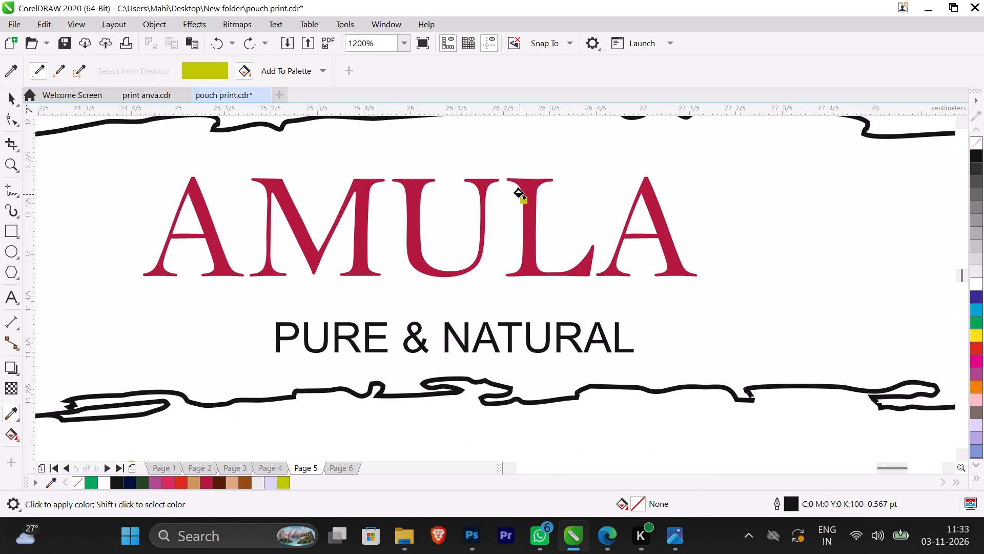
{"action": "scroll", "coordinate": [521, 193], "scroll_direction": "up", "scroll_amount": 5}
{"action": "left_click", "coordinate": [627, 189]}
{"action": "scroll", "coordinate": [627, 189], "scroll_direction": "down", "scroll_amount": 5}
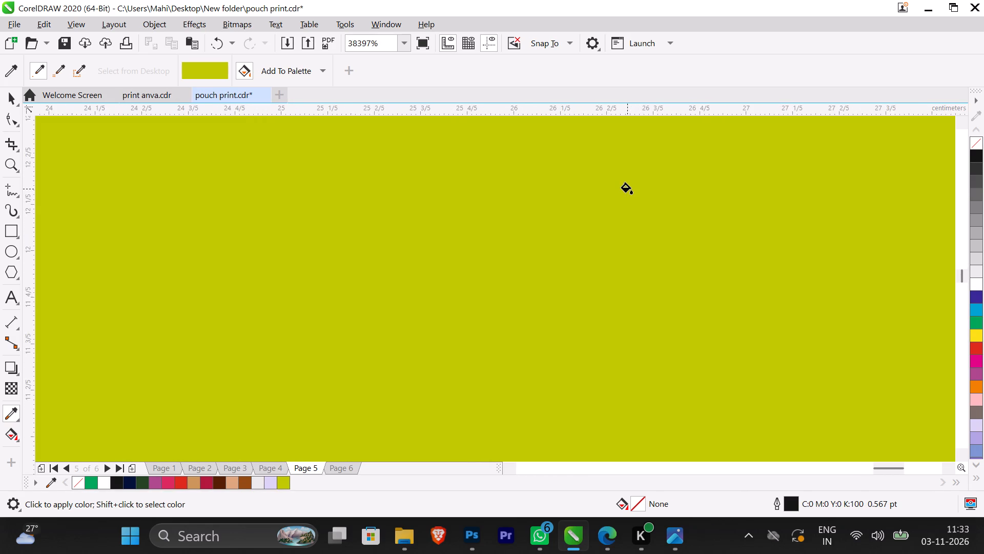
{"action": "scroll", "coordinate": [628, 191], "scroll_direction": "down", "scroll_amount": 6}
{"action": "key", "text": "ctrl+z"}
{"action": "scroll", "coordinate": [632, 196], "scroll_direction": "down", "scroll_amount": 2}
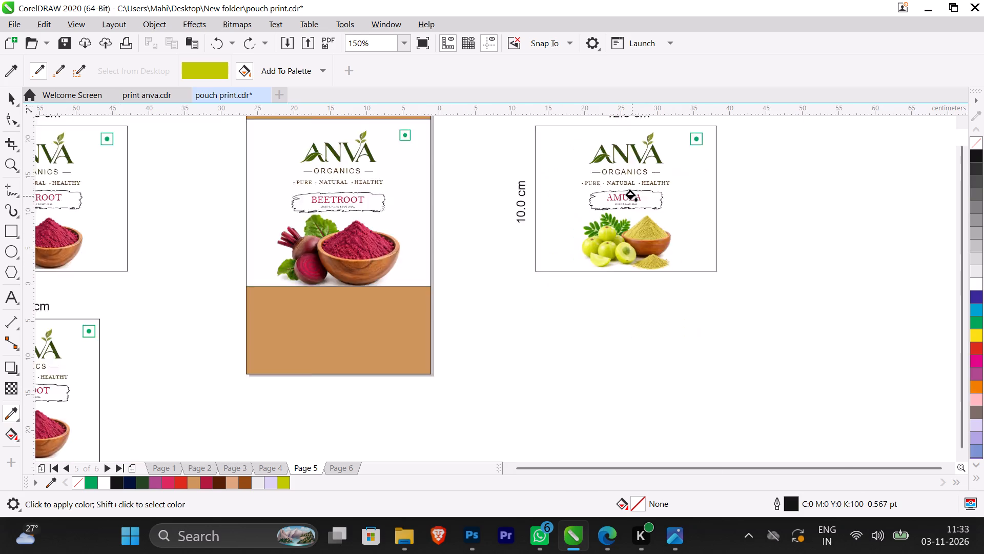
Send the 12.5 by 10.0 cm frame rectangle of the amla label to the back of the layer.
{"action": "scroll", "coordinate": [653, 188], "scroll_direction": "up", "scroll_amount": 1}
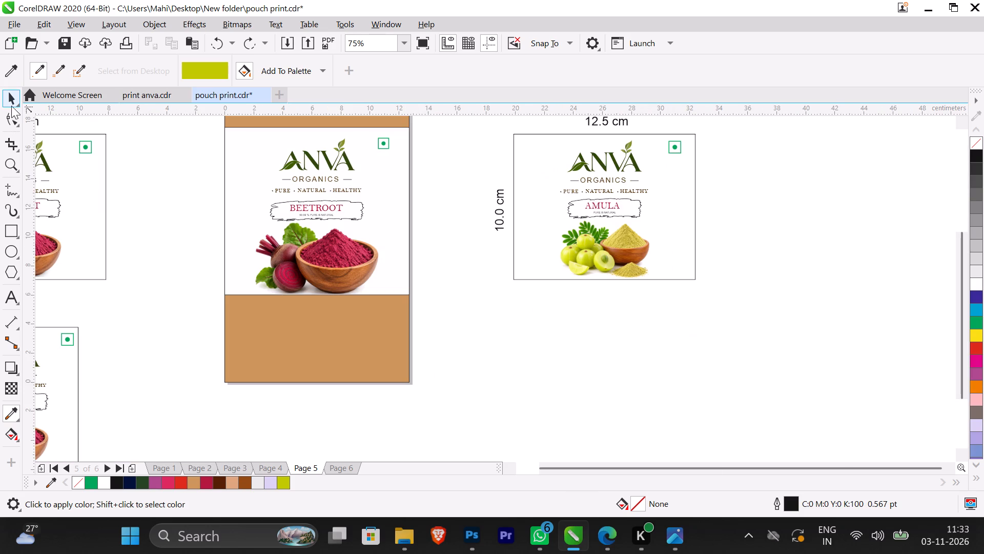
{"action": "left_click", "coordinate": [13, 102]}
{"action": "scroll", "coordinate": [682, 145], "scroll_direction": "up", "scroll_amount": 1}
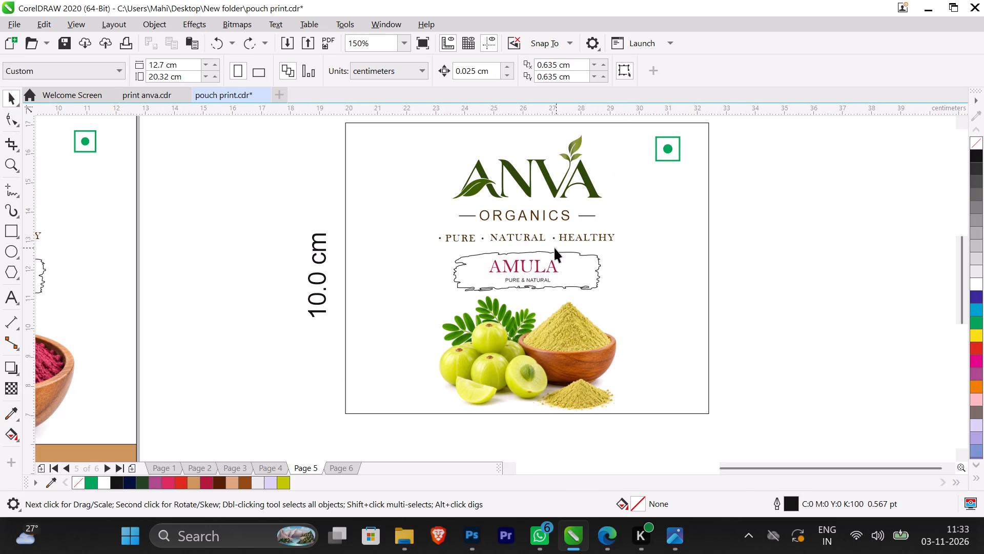
{"action": "scroll", "coordinate": [533, 259], "scroll_direction": "up", "scroll_amount": 3}
{"action": "left_click", "coordinate": [571, 286]}
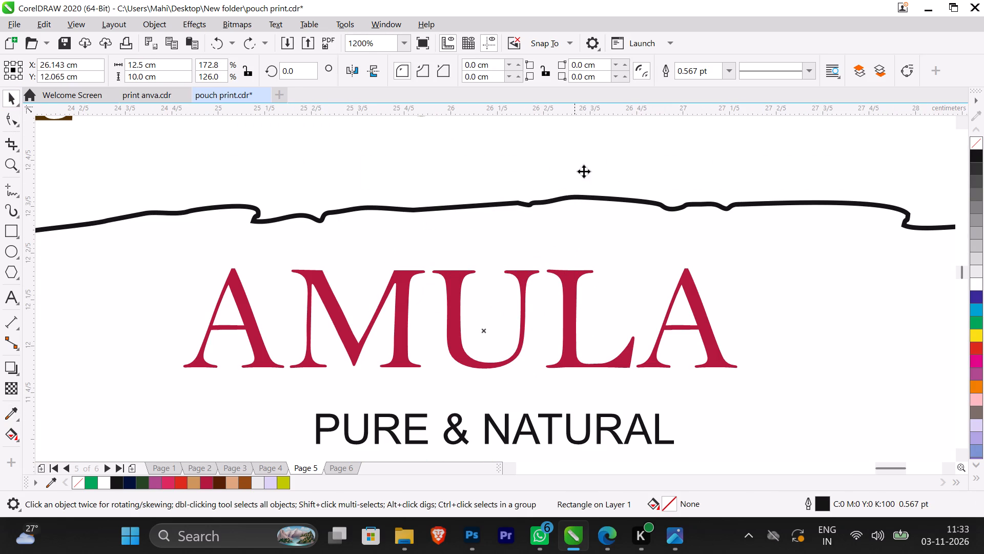
{"action": "scroll", "coordinate": [571, 253], "scroll_direction": "down", "scroll_amount": 4}
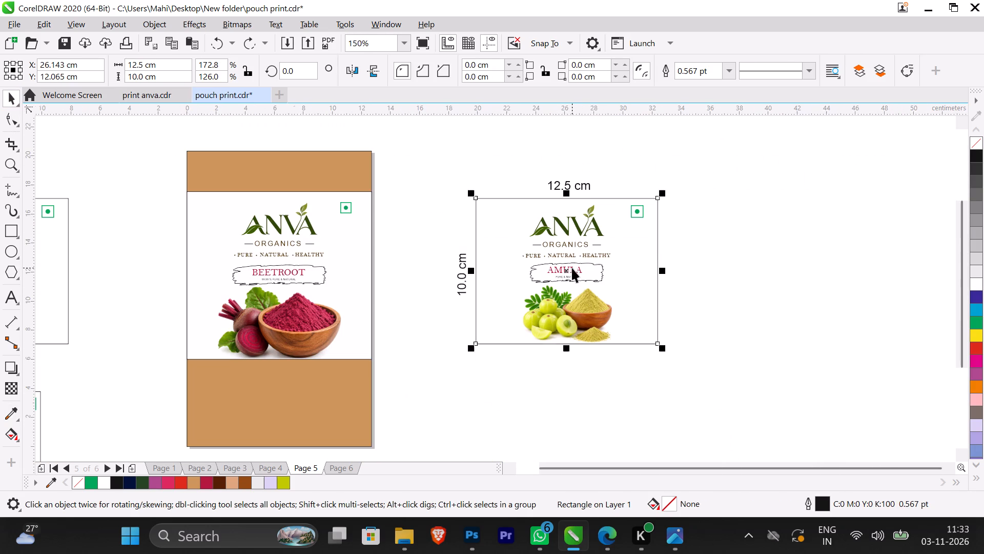
{"action": "key", "text": "shift+Page_Down"}
{"action": "left_click", "coordinate": [741, 242]}
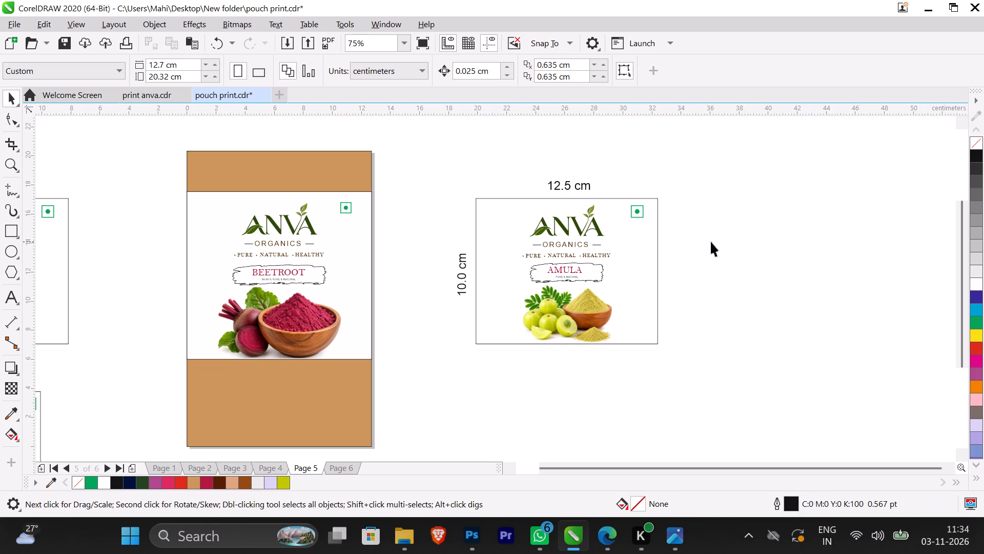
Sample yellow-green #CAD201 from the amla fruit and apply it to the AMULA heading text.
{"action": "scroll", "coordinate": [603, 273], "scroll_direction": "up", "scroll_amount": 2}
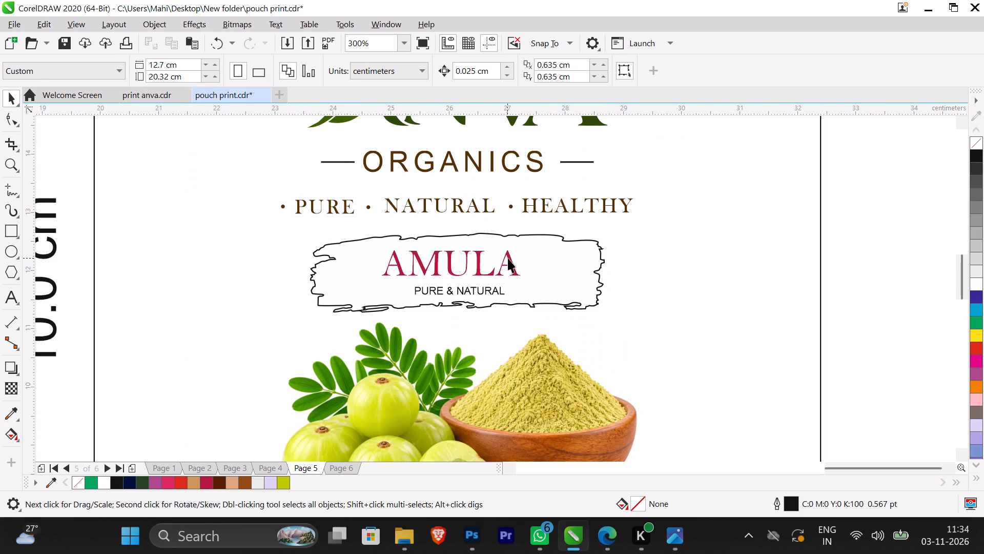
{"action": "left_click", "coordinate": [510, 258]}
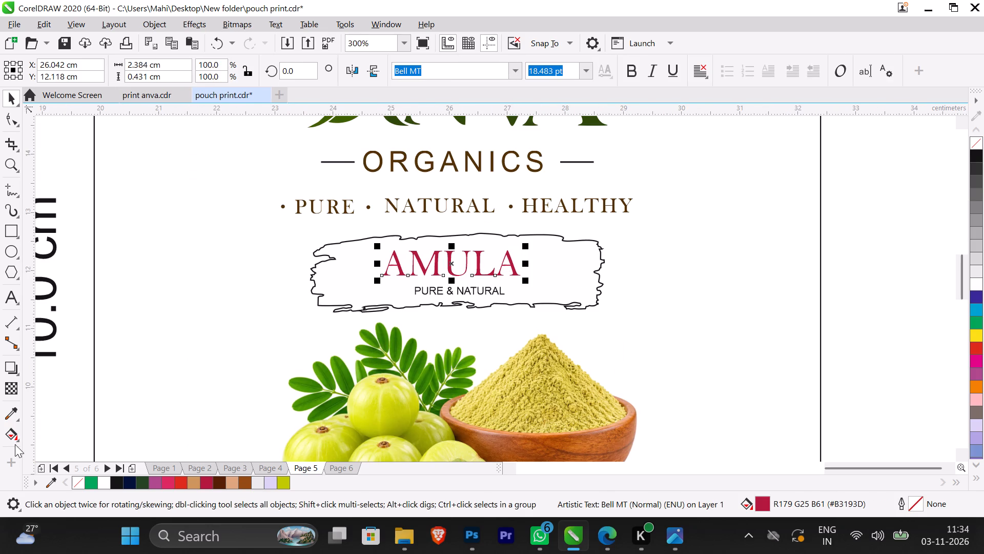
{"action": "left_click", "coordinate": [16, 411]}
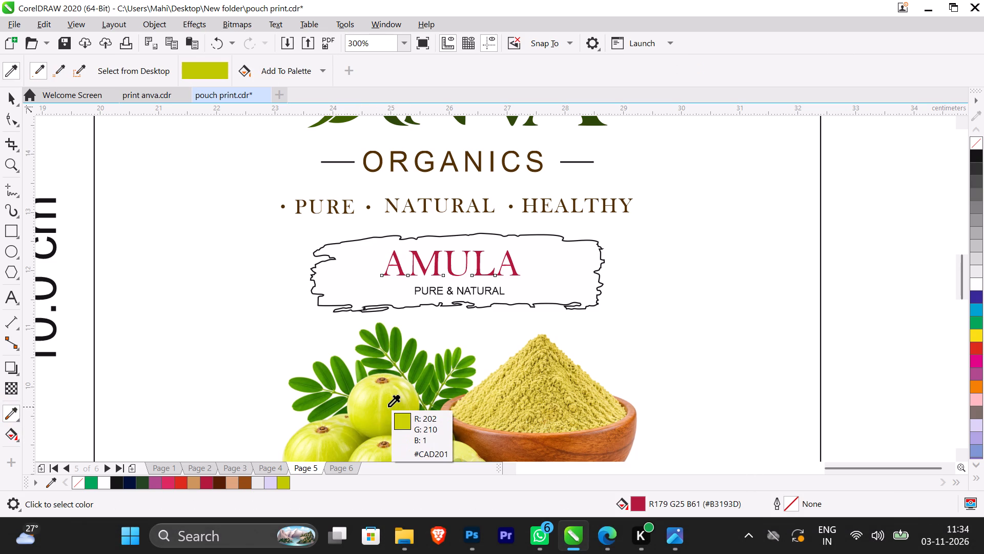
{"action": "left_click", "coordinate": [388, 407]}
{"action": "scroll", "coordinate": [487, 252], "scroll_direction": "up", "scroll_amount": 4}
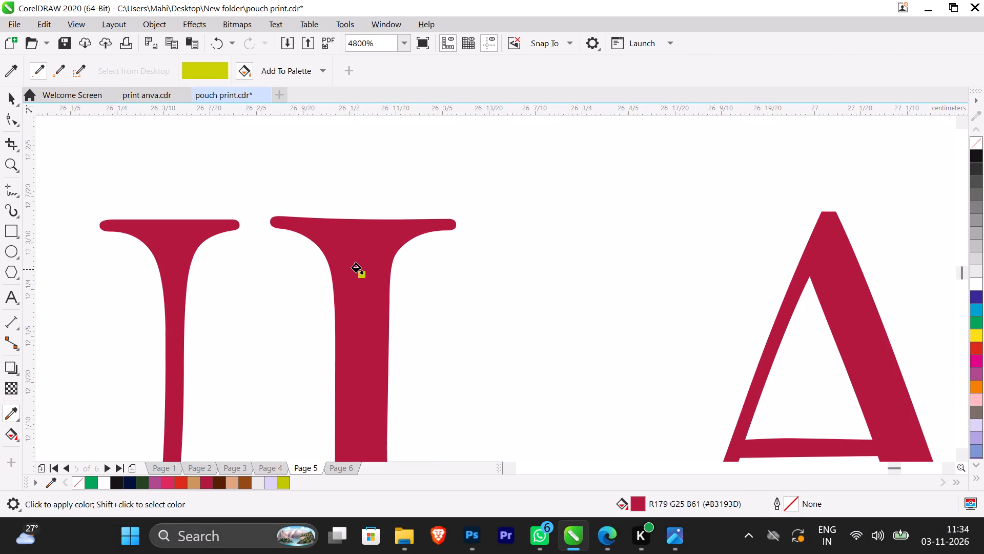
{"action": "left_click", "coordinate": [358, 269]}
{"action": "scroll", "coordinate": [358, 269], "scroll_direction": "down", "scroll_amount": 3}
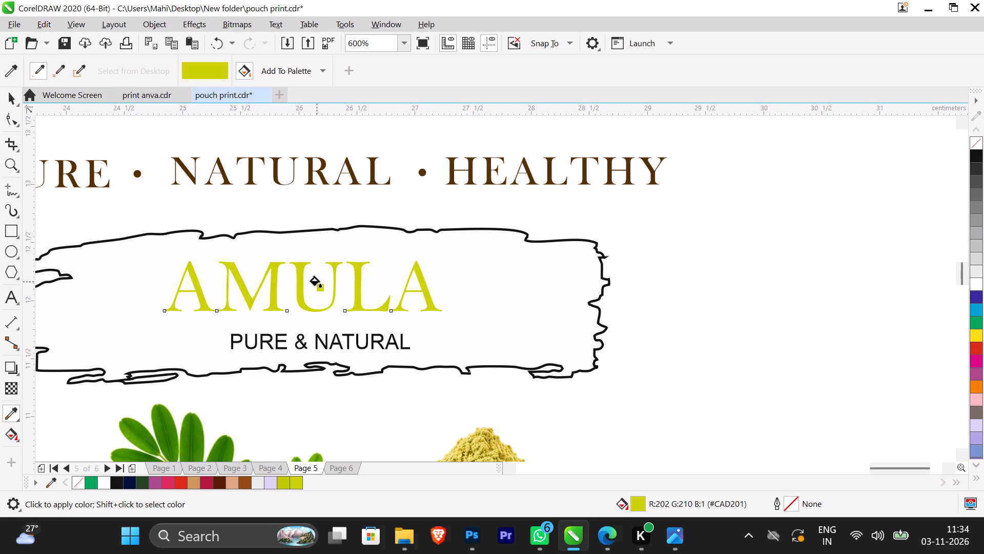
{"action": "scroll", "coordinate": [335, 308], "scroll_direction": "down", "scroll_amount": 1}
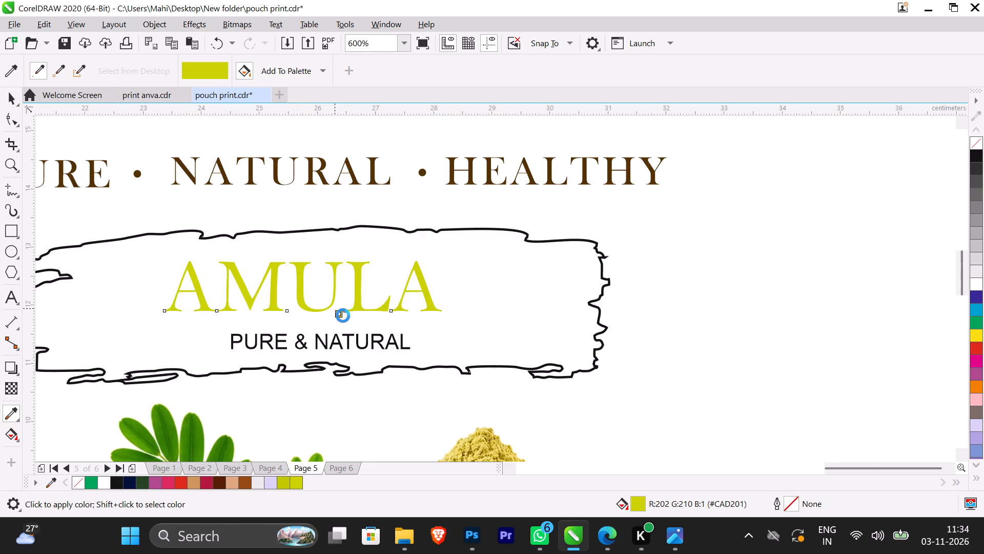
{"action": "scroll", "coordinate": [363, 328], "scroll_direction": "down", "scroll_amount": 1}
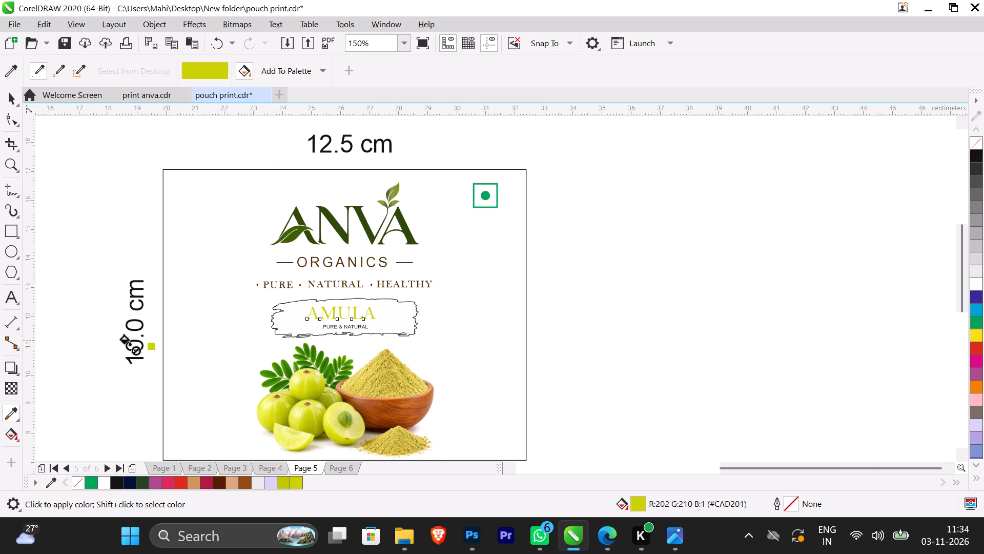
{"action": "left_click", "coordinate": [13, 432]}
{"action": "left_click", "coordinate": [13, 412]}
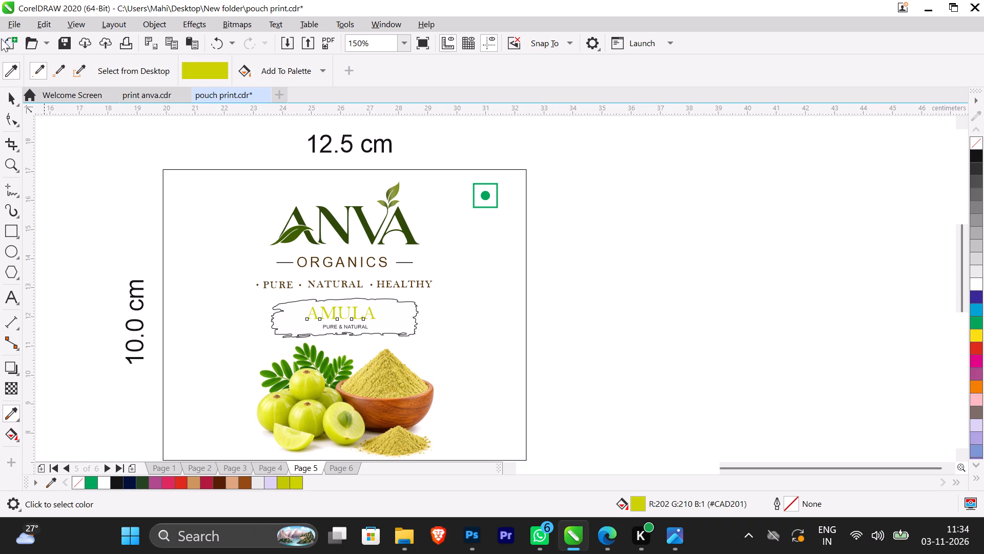
Correct the heading text in the brush-stroke banner from AMULA to AMLA.
{"action": "left_click", "coordinate": [9, 98]}
{"action": "double_click", "coordinate": [355, 305]}
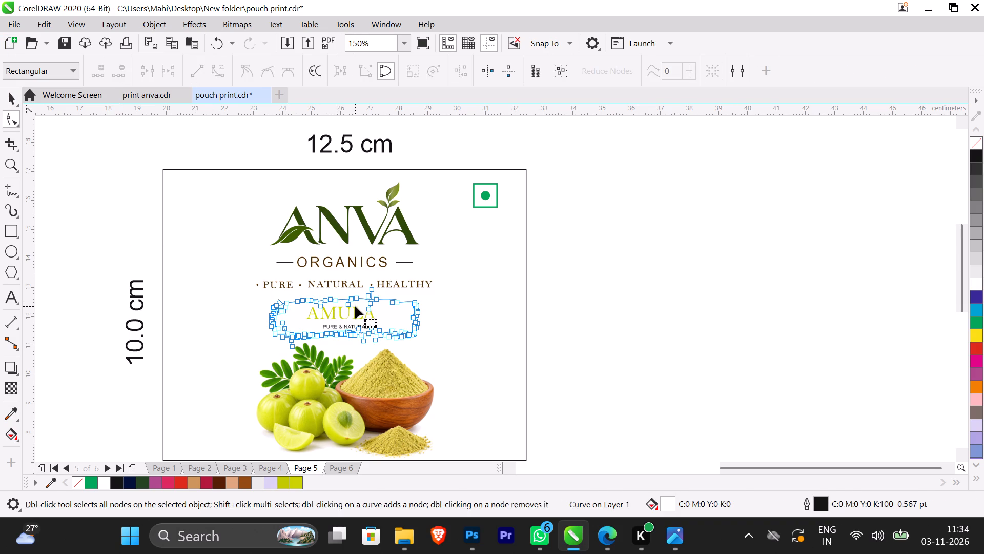
{"action": "left_click", "coordinate": [355, 309]}
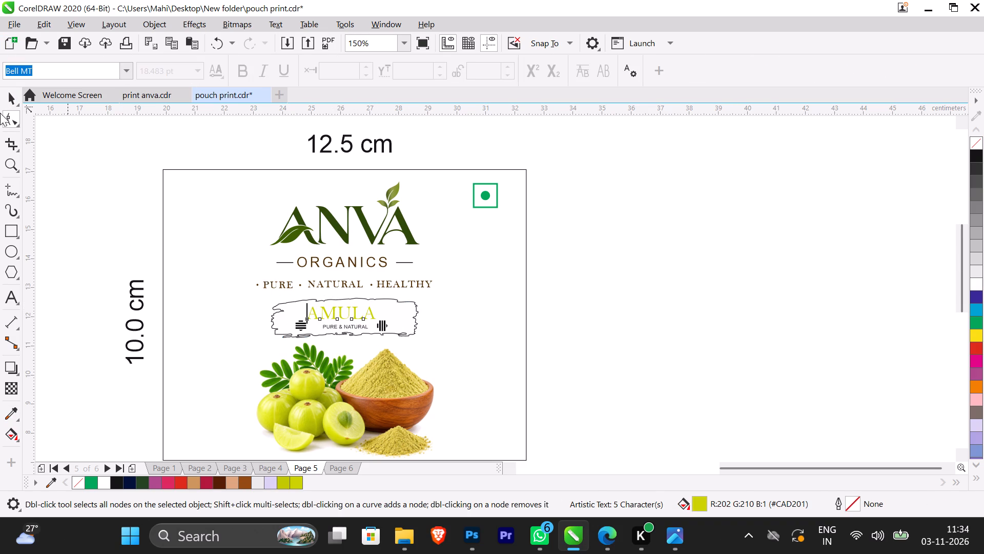
{"action": "left_click", "coordinate": [15, 97]}
{"action": "scroll", "coordinate": [344, 302], "scroll_direction": "up", "scroll_amount": 2}
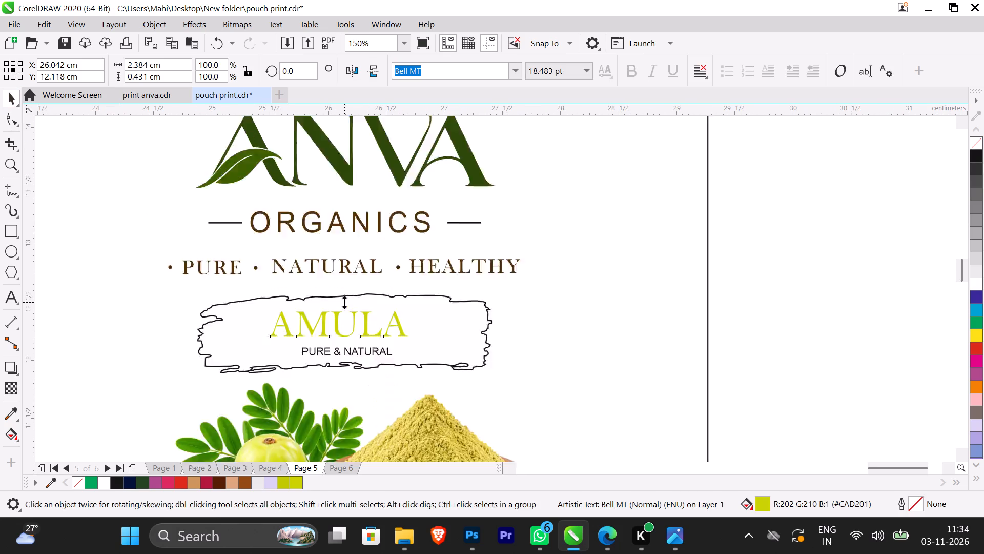
{"action": "scroll", "coordinate": [326, 337], "scroll_direction": "up", "scroll_amount": 1}
{"action": "left_click", "coordinate": [326, 337]}
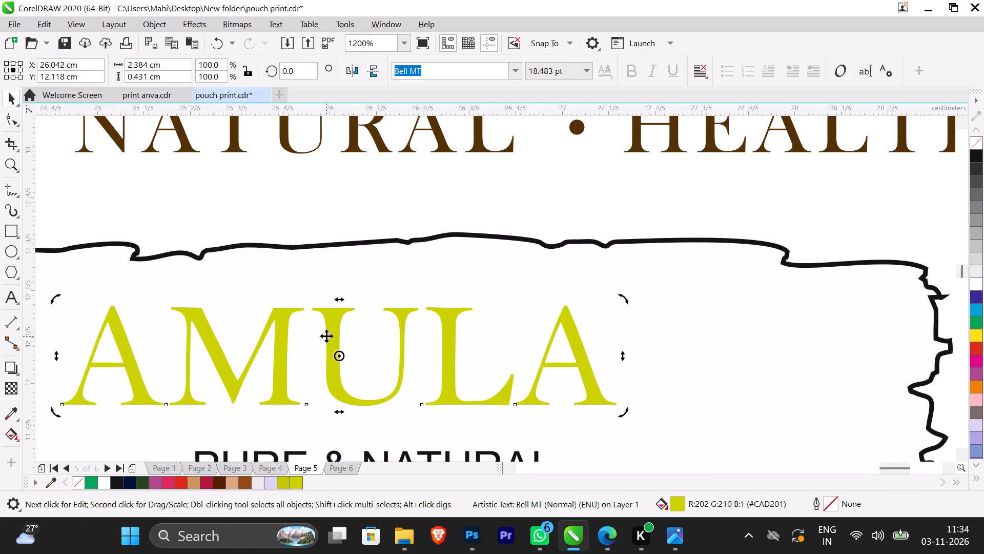
{"action": "double_click", "coordinate": [329, 334]}
{"action": "left_click", "coordinate": [429, 333]}
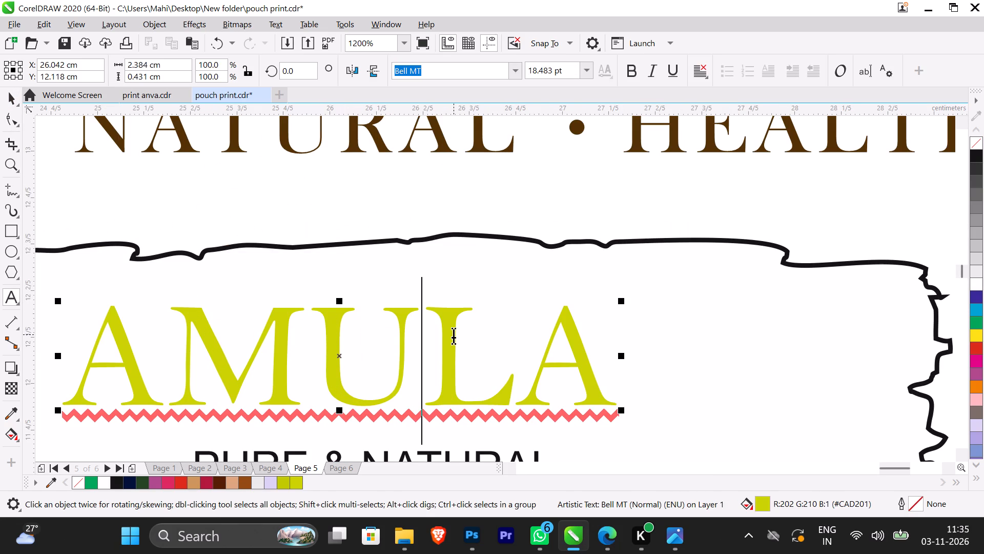
{"action": "key", "text": "BackSpace"}
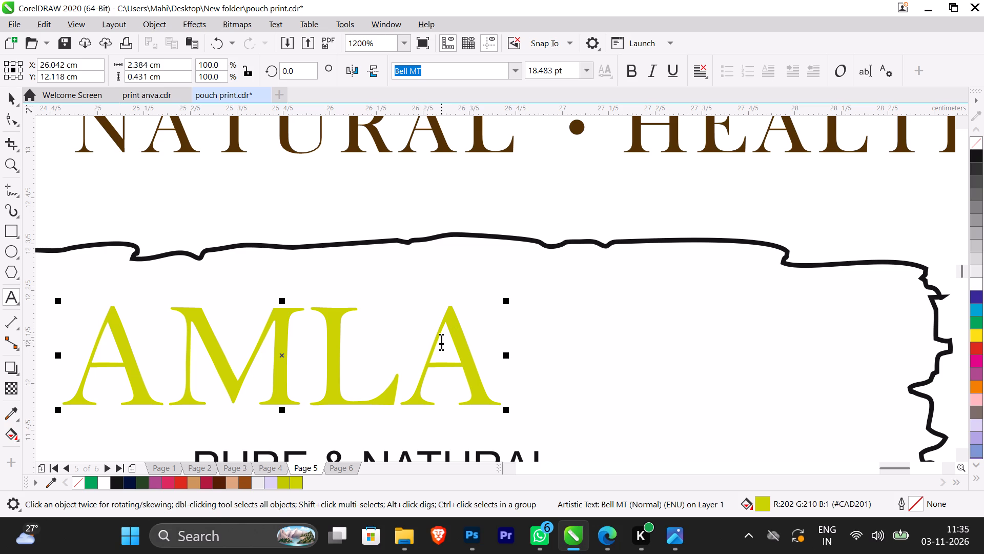
{"action": "scroll", "coordinate": [435, 344], "scroll_direction": "down", "scroll_amount": 2}
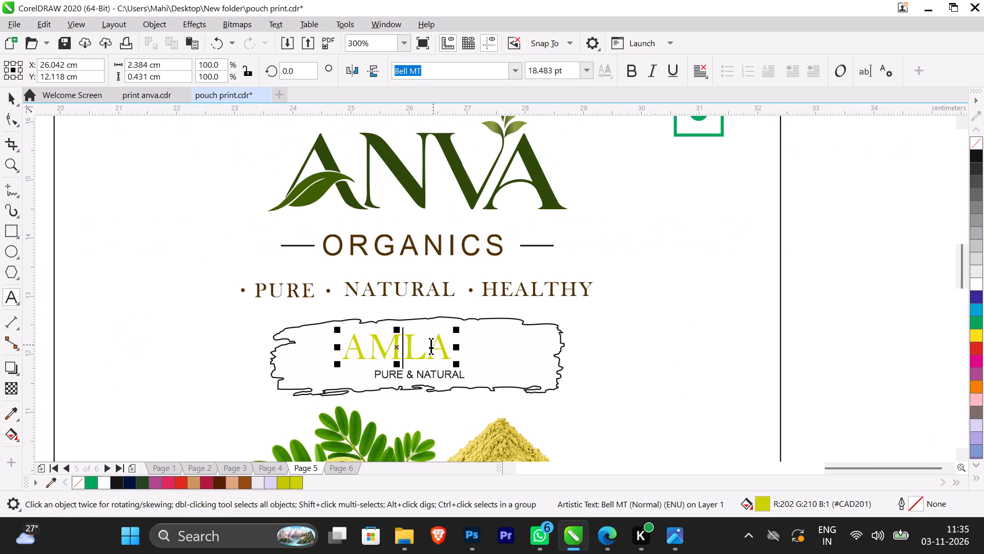
{"action": "left_click", "coordinate": [16, 96]}
Centre the AMLA heading horizontally on the brush-stroke banner.
{"action": "left_click", "coordinate": [561, 330], "text": "shift"}
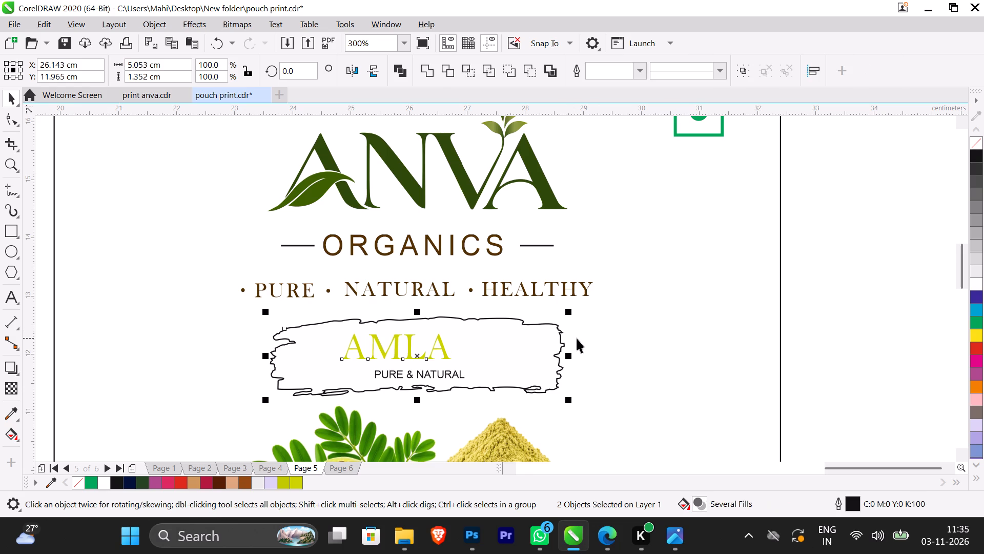
{"action": "key", "text": "c"}
{"action": "left_click", "coordinate": [825, 326]}
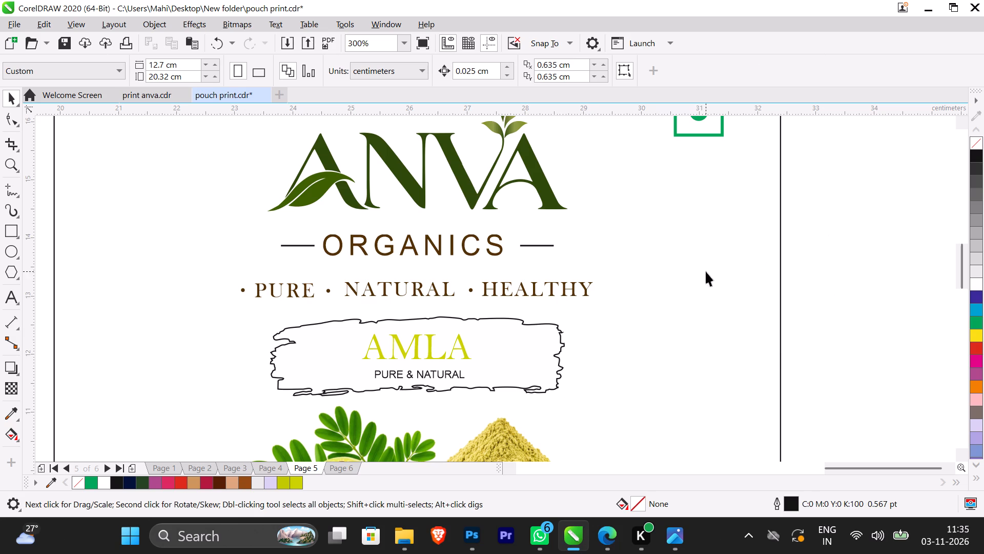
Review the amla label's heading and colours alongside the beetroot labels.
{"action": "scroll", "coordinate": [542, 288], "scroll_direction": "down", "scroll_amount": 3}
{"action": "scroll", "coordinate": [596, 291], "scroll_direction": "up", "scroll_amount": 1}
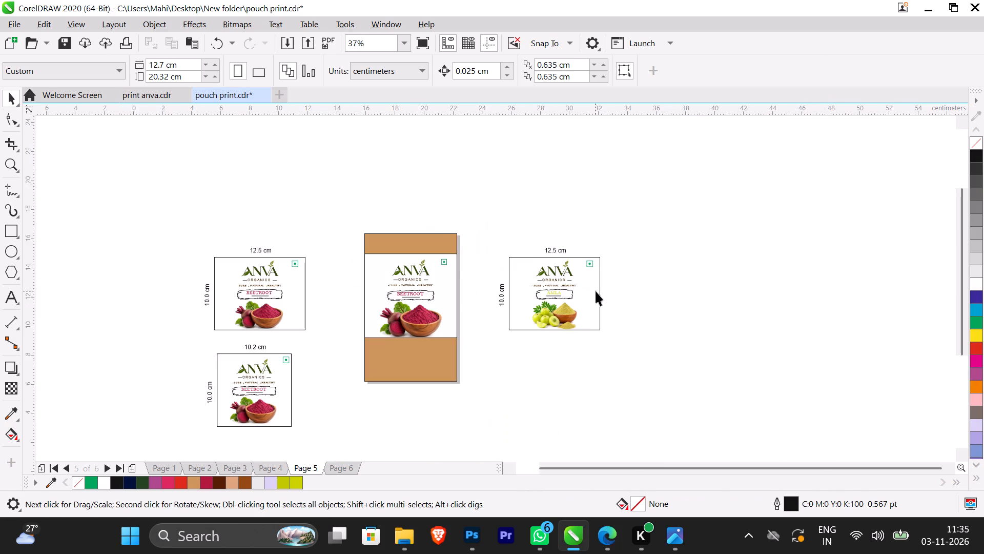
{"action": "scroll", "coordinate": [596, 291], "scroll_direction": "up", "scroll_amount": 1}
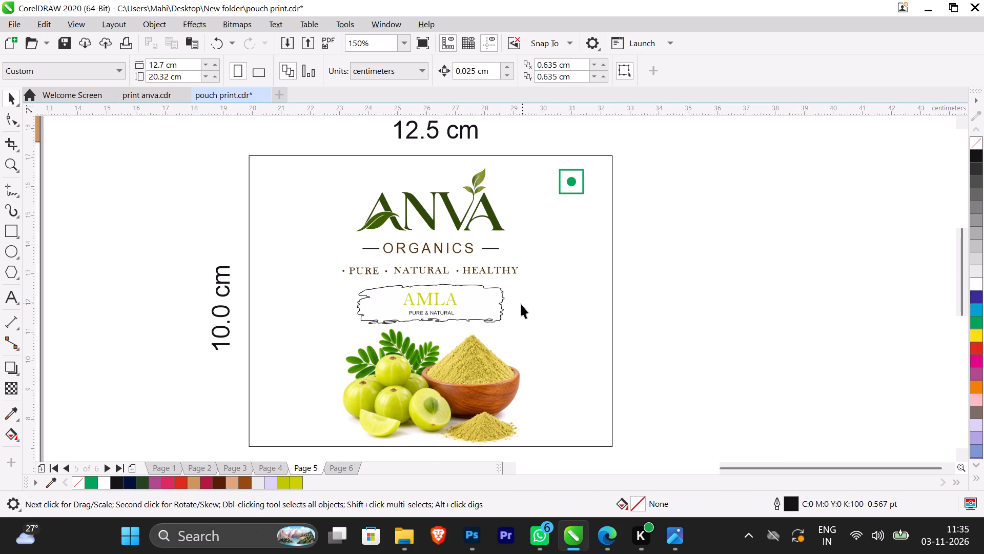
{"action": "scroll", "coordinate": [458, 309], "scroll_direction": "up", "scroll_amount": 2}
{"action": "scroll", "coordinate": [458, 310], "scroll_direction": "down", "scroll_amount": 1}
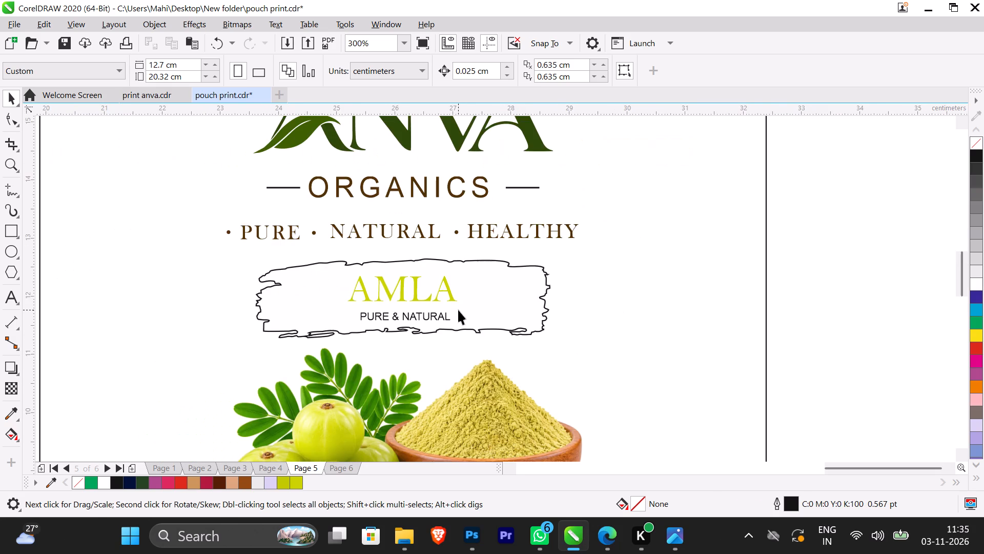
{"action": "scroll", "coordinate": [458, 310], "scroll_direction": "down", "scroll_amount": 2}
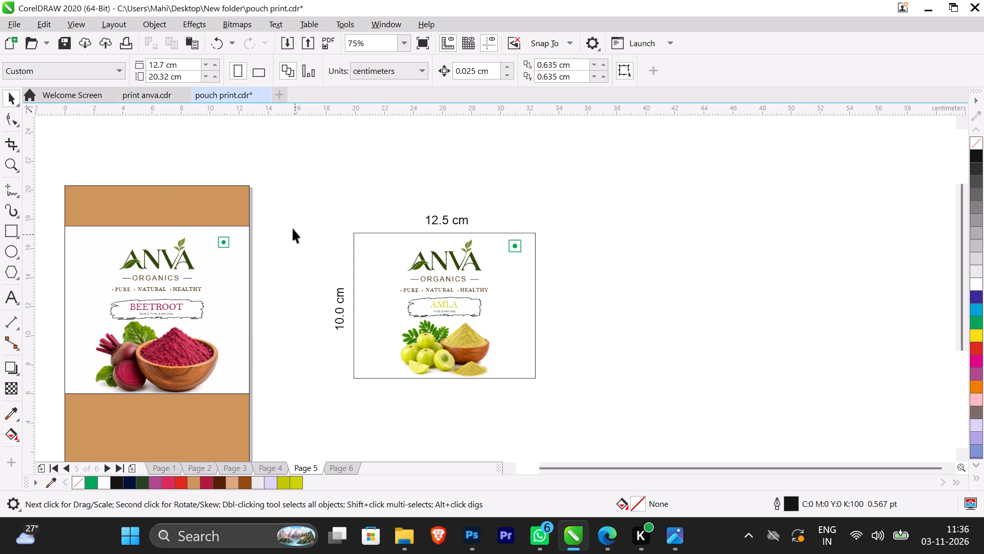
{"action": "scroll", "coordinate": [342, 322], "scroll_direction": "down", "scroll_amount": 1}
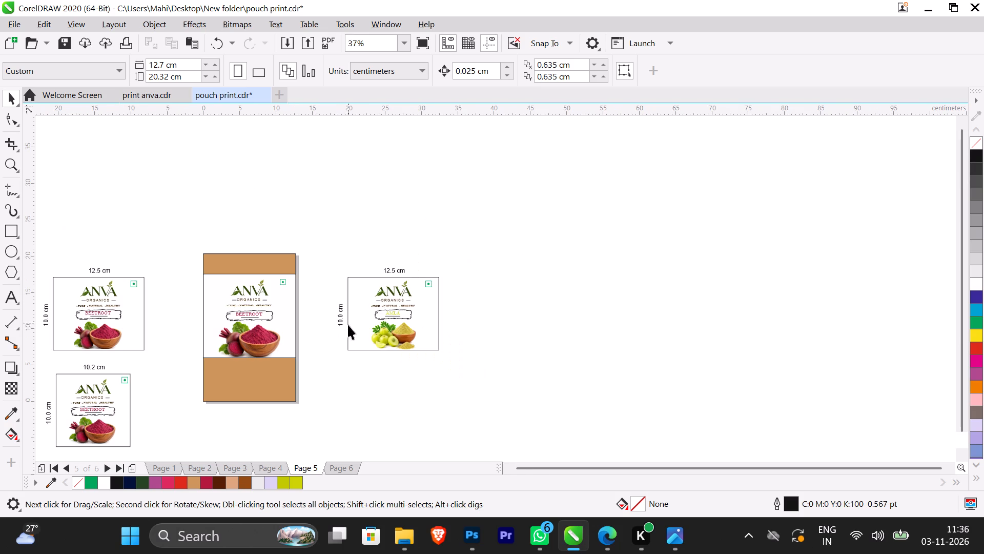
Sample the dark green from the ANVA logo lettering and apply it to the AMLA heading text.
{"action": "scroll", "coordinate": [392, 312], "scroll_direction": "up", "scroll_amount": 3}
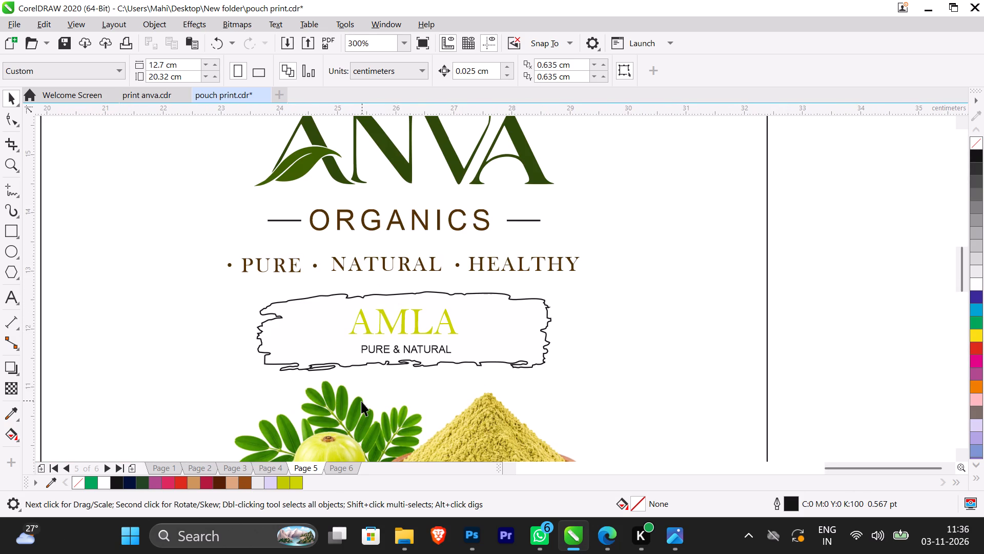
{"action": "left_click", "coordinate": [14, 413]}
{"action": "left_click", "coordinate": [313, 131]}
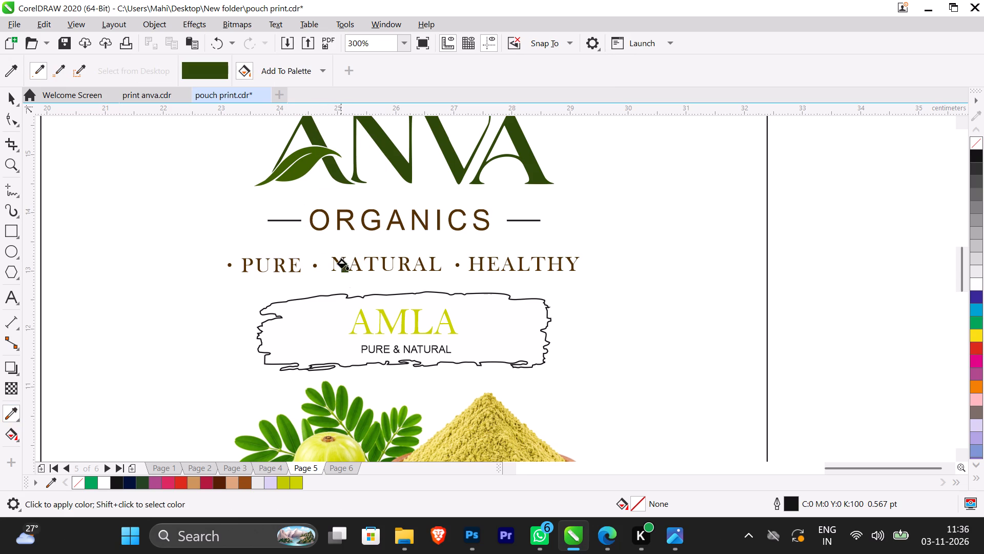
{"action": "scroll", "coordinate": [386, 331], "scroll_direction": "up", "scroll_amount": 5}
{"action": "left_click", "coordinate": [545, 232]}
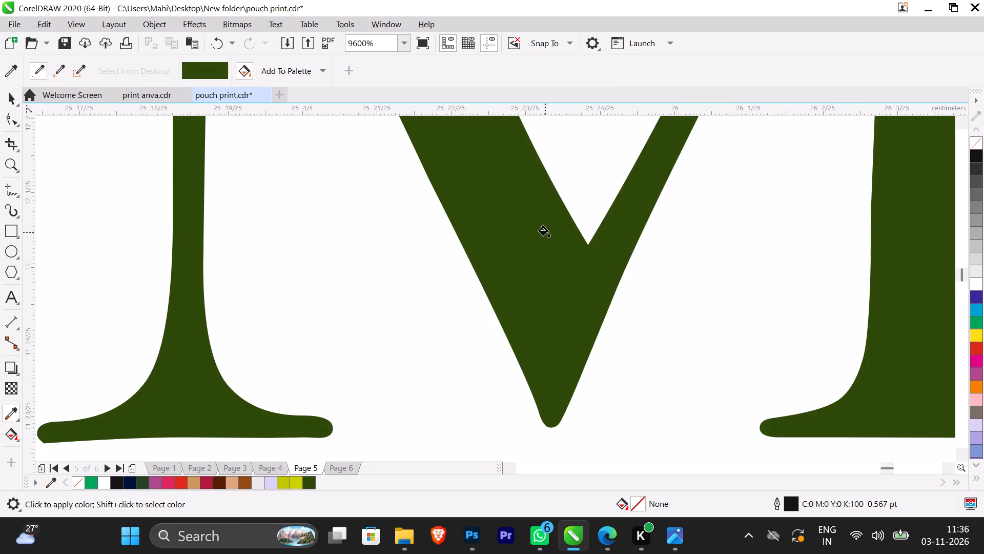
{"action": "scroll", "coordinate": [542, 231], "scroll_direction": "down", "scroll_amount": 5}
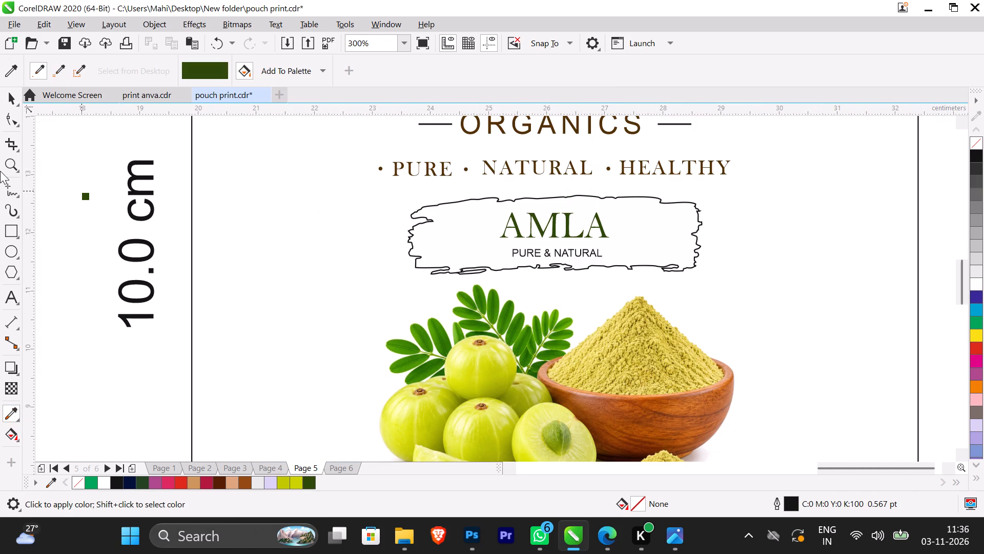
{"action": "left_click", "coordinate": [13, 98]}
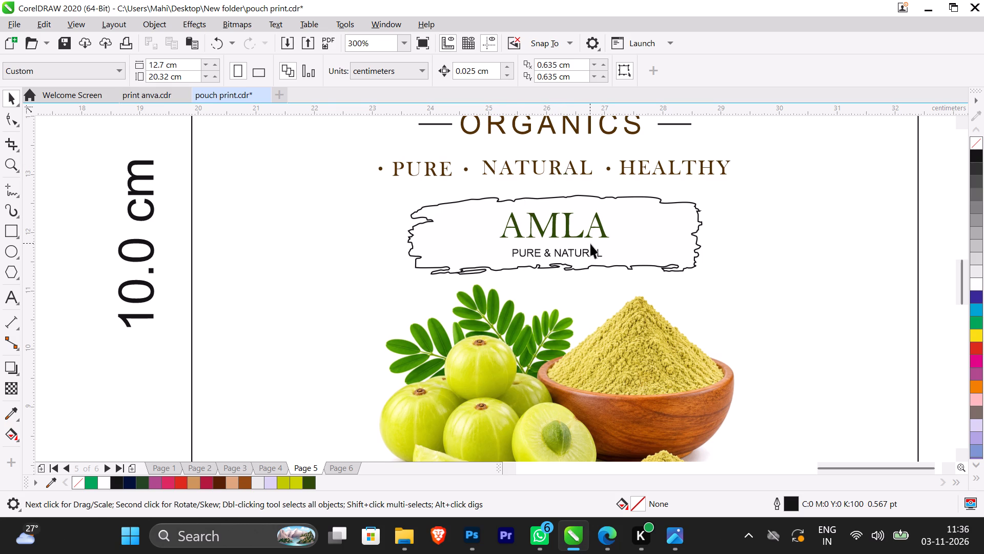
Examine the amla label's recoloured heading, banner and product image within the 12.5 by 10.0 cm frame.
{"action": "scroll", "coordinate": [589, 249], "scroll_direction": "down", "scroll_amount": 2}
{"action": "scroll", "coordinate": [730, 222], "scroll_direction": "up", "scroll_amount": 2}
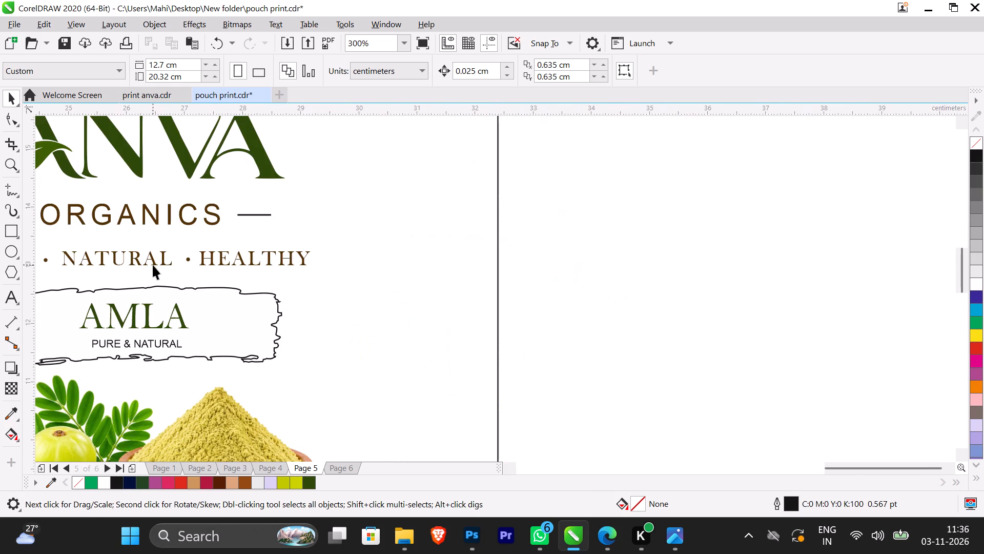
{"action": "scroll", "coordinate": [153, 273], "scroll_direction": "down", "scroll_amount": 2}
{"action": "scroll", "coordinate": [53, 304], "scroll_direction": "up", "scroll_amount": 2}
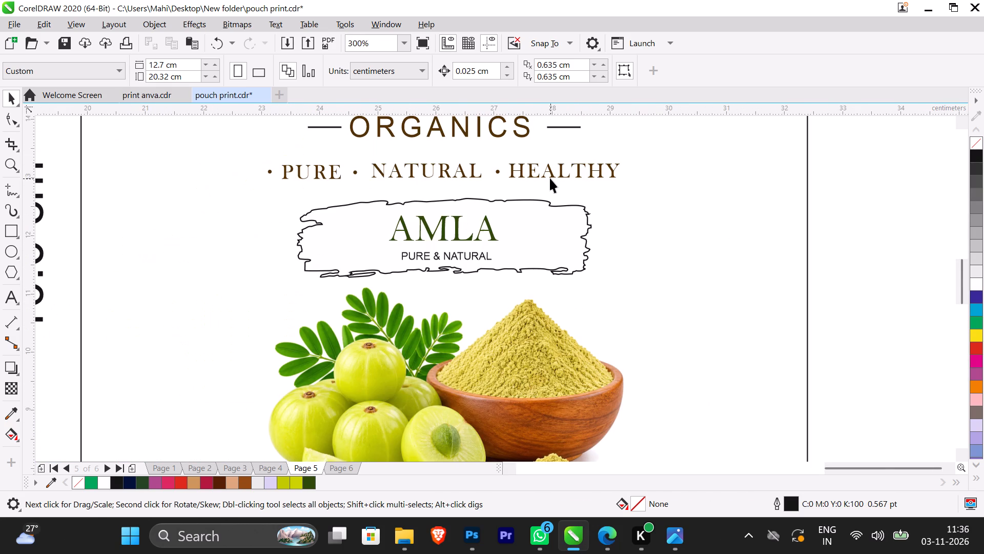
{"action": "scroll", "coordinate": [550, 176], "scroll_direction": "up", "scroll_amount": 2}
{"action": "scroll", "coordinate": [550, 176], "scroll_direction": "down", "scroll_amount": 1}
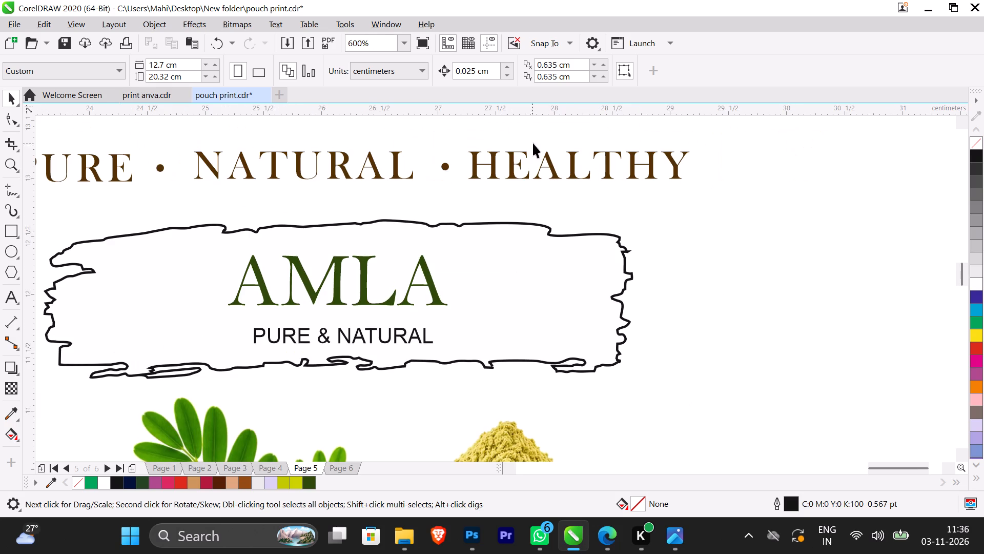
{"action": "scroll", "coordinate": [416, 239], "scroll_direction": "down", "scroll_amount": 1}
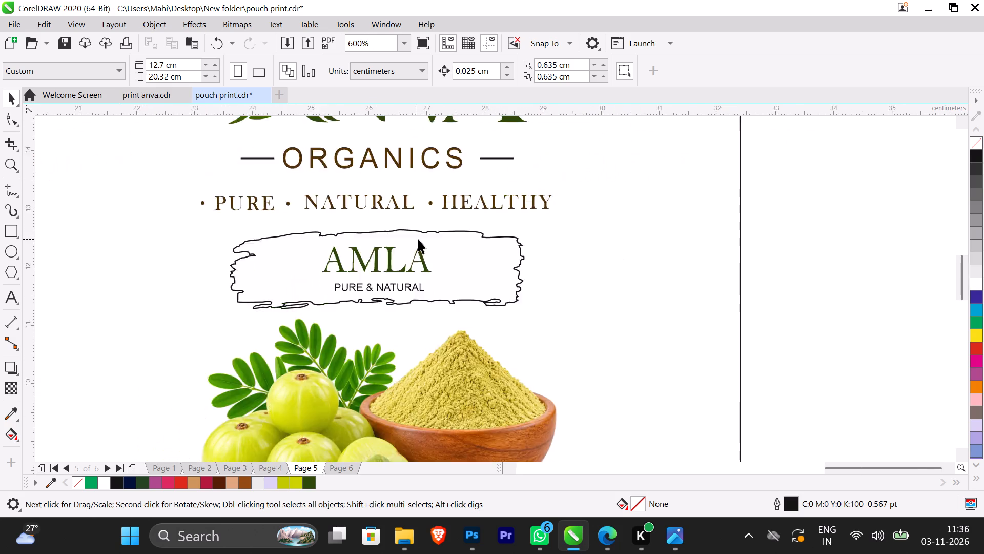
{"action": "scroll", "coordinate": [418, 239], "scroll_direction": "down", "scroll_amount": 1}
{"action": "left_click", "coordinate": [643, 254]}
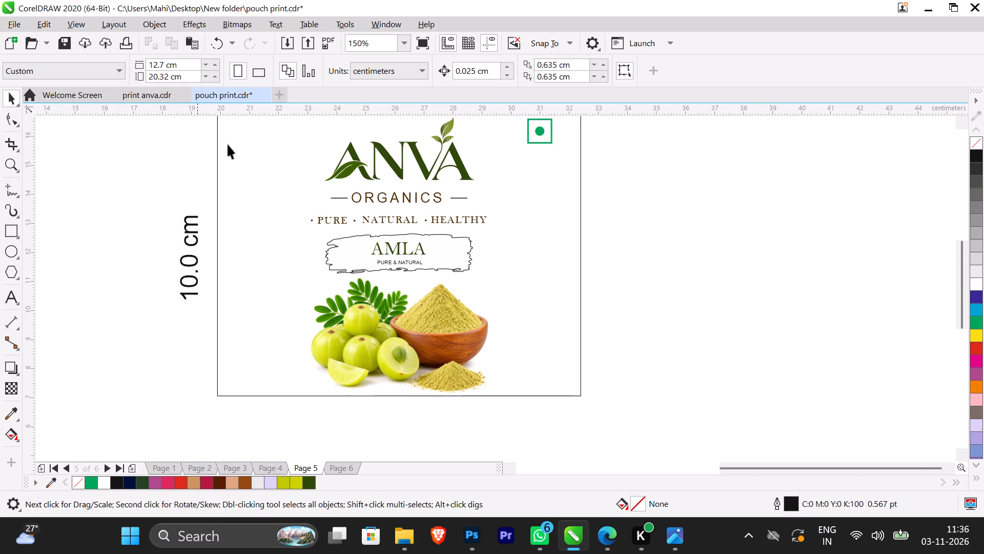
{"action": "scroll", "coordinate": [296, 161], "scroll_direction": "up", "scroll_amount": 4, "text": "ctrl"}
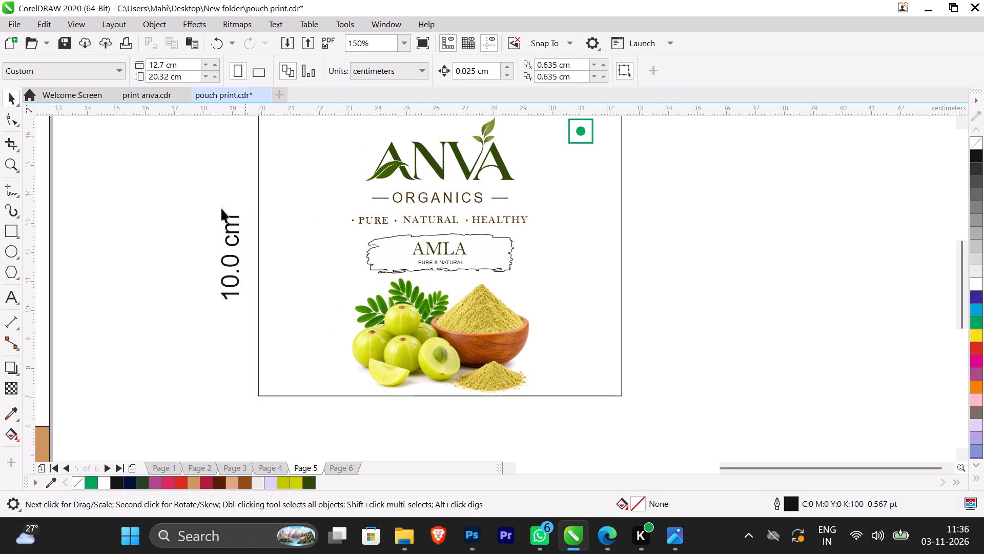
{"action": "scroll", "coordinate": [61, 258], "scroll_direction": "down", "scroll_amount": 3}
{"action": "scroll", "coordinate": [118, 265], "scroll_direction": "up", "scroll_amount": 4}
{"action": "scroll", "coordinate": [118, 265], "scroll_direction": "down", "scroll_amount": 2}
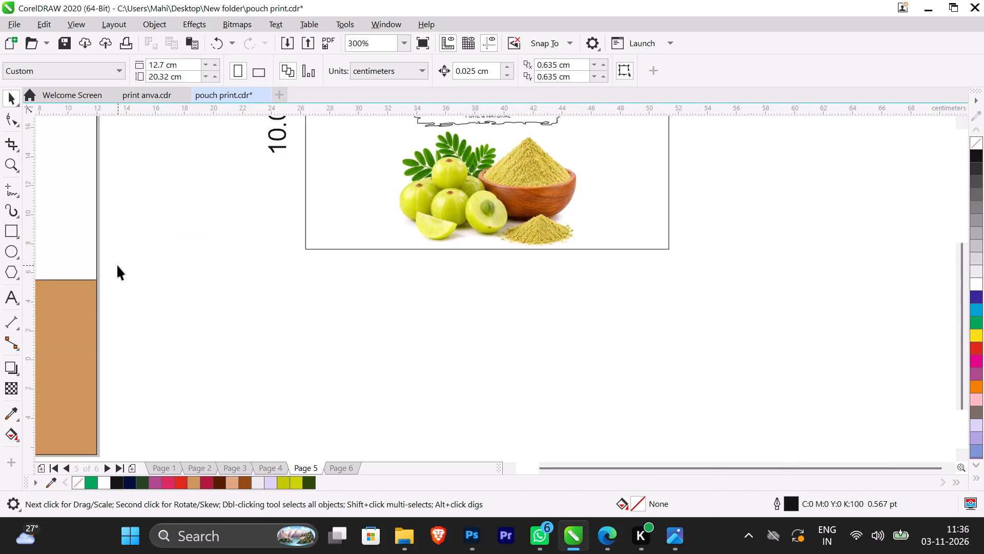
Duplicate the 10.2 cm beetroot label with its dimension texts and place the copy below the 12.5 cm AMLA label.
{"action": "scroll", "coordinate": [117, 265], "scroll_direction": "up", "scroll_amount": 20, "text": "ctrl"}
{"action": "scroll", "coordinate": [117, 265], "scroll_direction": "up", "scroll_amount": 13, "text": "ctrl"}
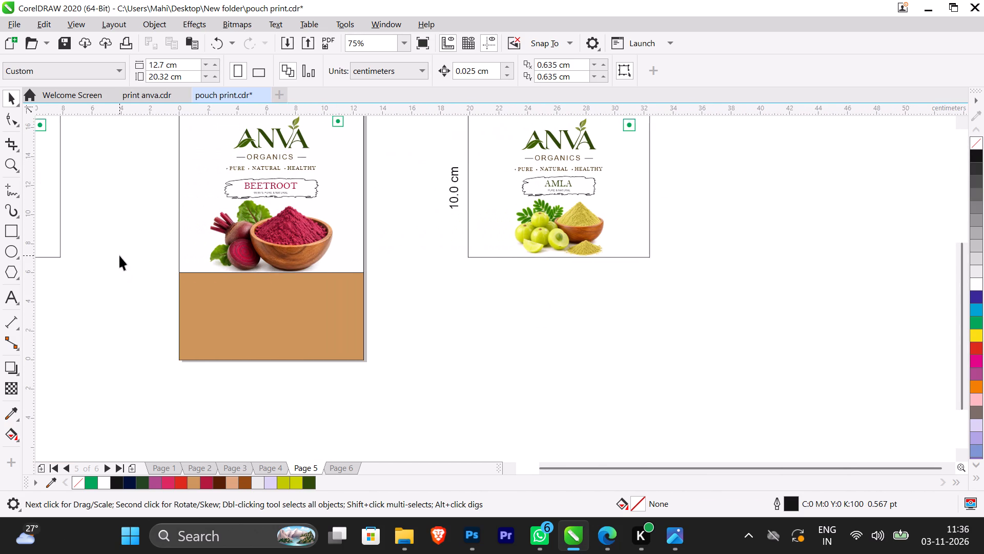
{"action": "scroll", "coordinate": [119, 255], "scroll_direction": "up", "scroll_amount": 16, "text": "ctrl"}
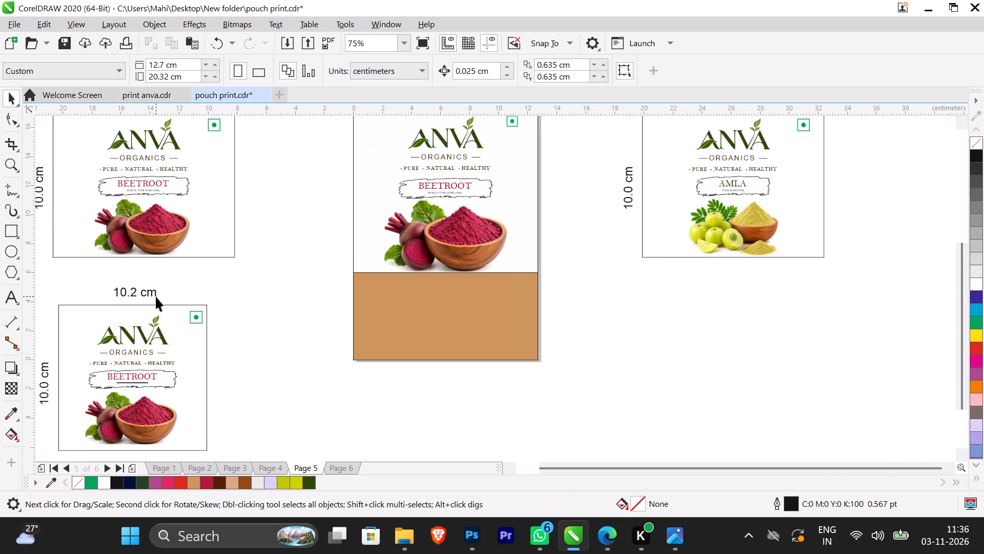
{"action": "scroll", "coordinate": [156, 296], "scroll_direction": "down", "scroll_amount": 3, "text": "alt"}
{"action": "left_click", "coordinate": [225, 351]}
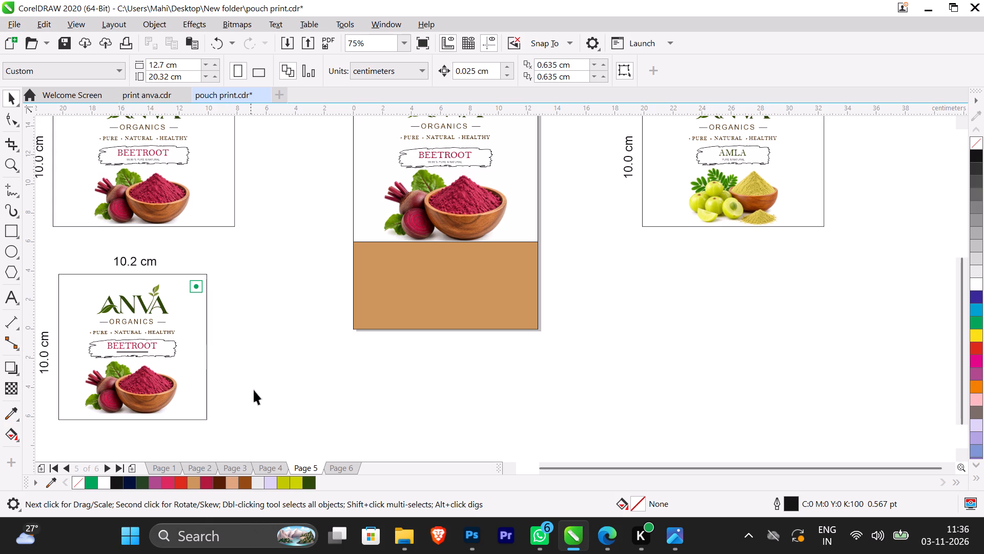
{"action": "left_click_drag", "start_coordinate": [257, 439], "coordinate": [0, 333]}
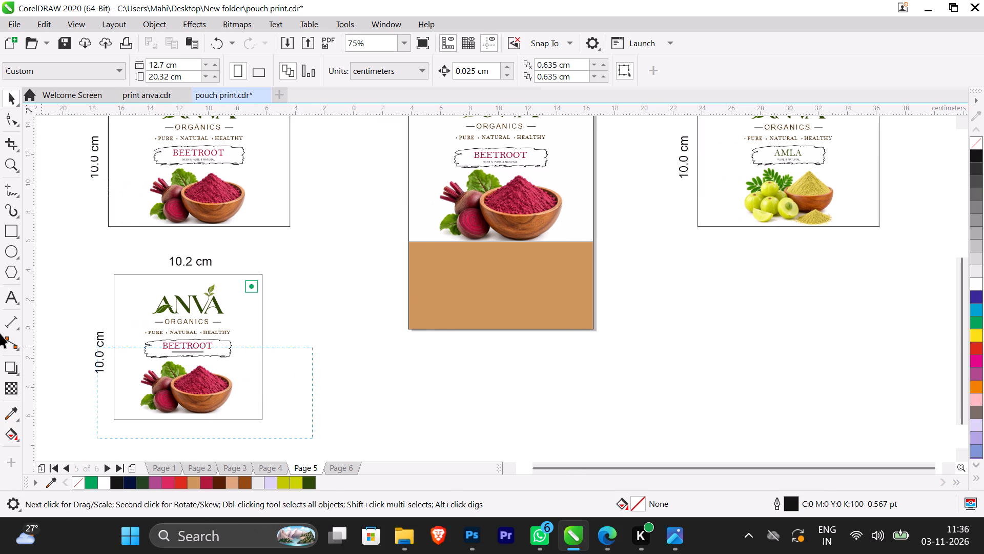
{"action": "left_click_drag", "start_coordinate": [0, 333], "coordinate": [185, 253]}
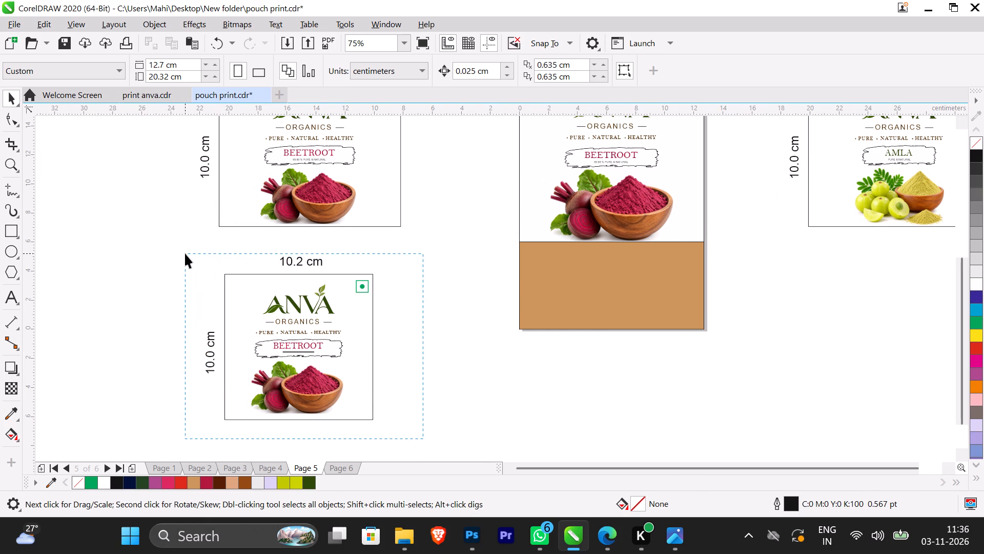
{"action": "left_click_drag", "start_coordinate": [185, 253], "coordinate": [185, 250]}
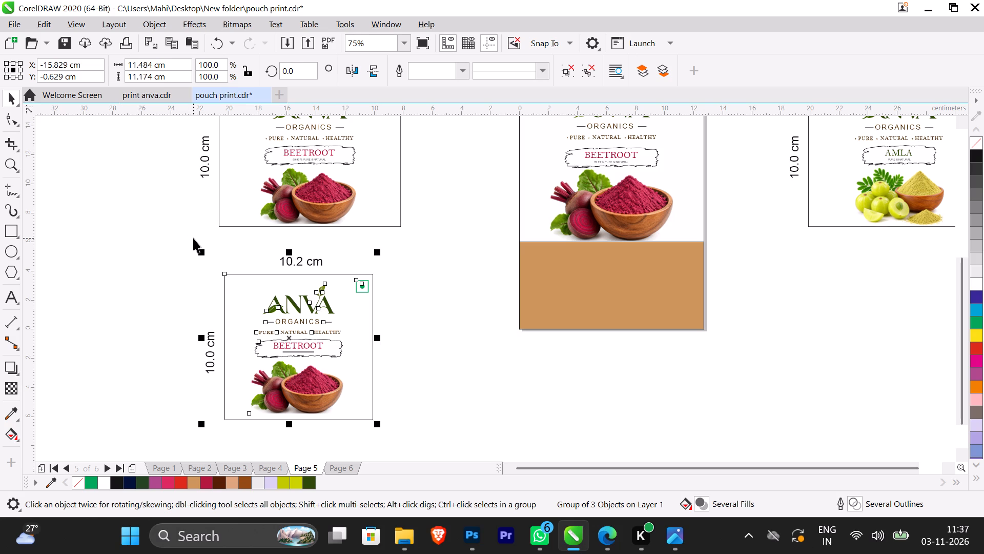
{"action": "key", "text": "plus"}
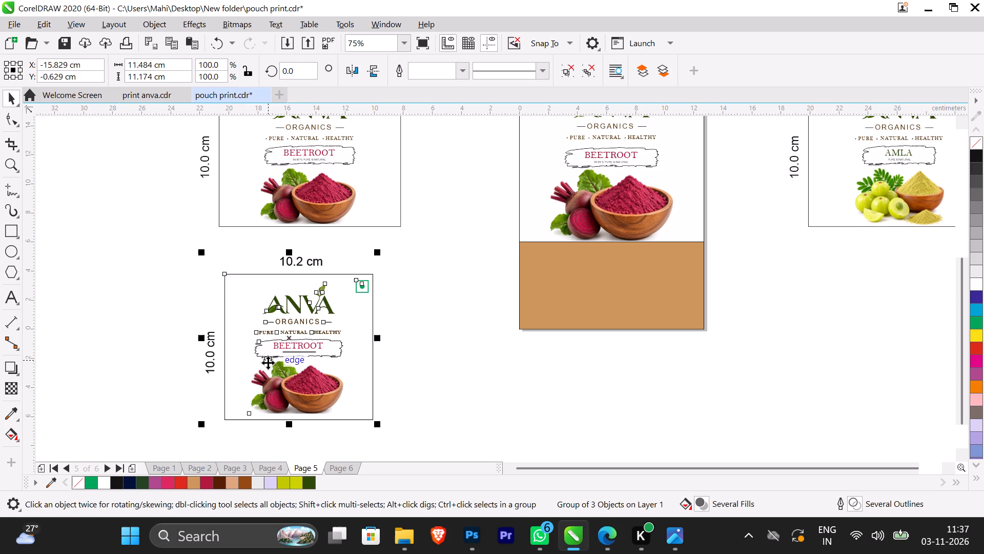
{"action": "left_click_drag", "start_coordinate": [292, 342], "coordinate": [723, 345]}
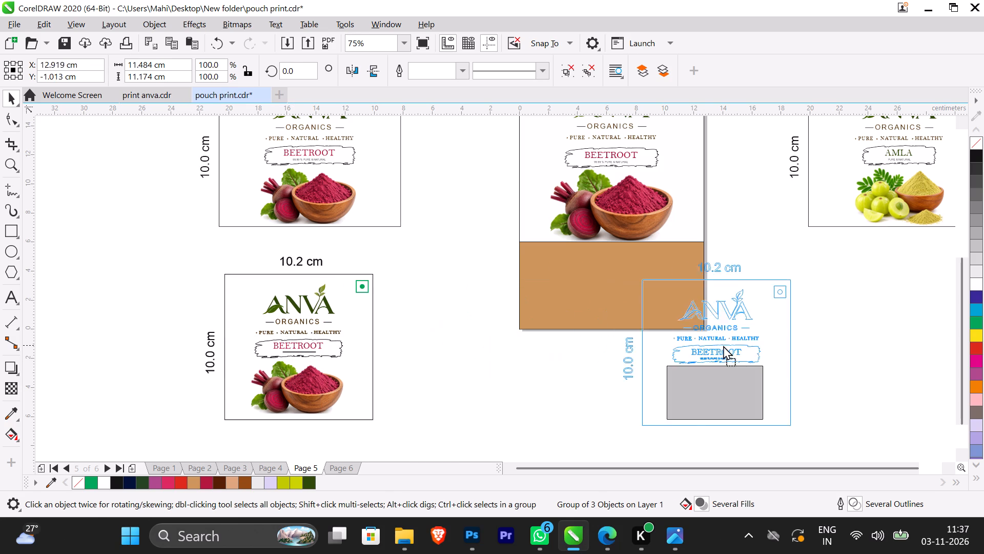
{"action": "left_click_drag", "start_coordinate": [723, 345], "coordinate": [887, 335]}
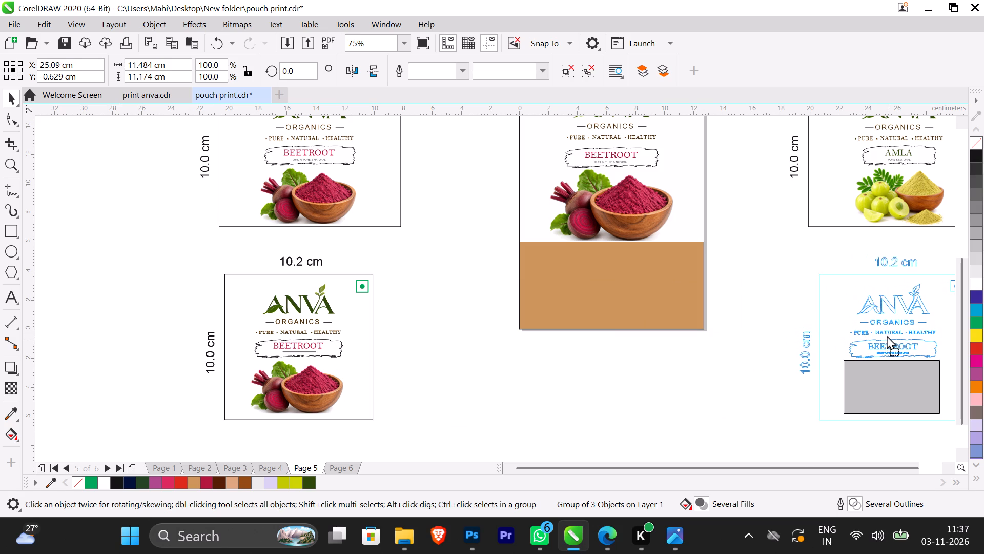
{"action": "left_click_drag", "start_coordinate": [887, 335], "coordinate": [880, 335]}
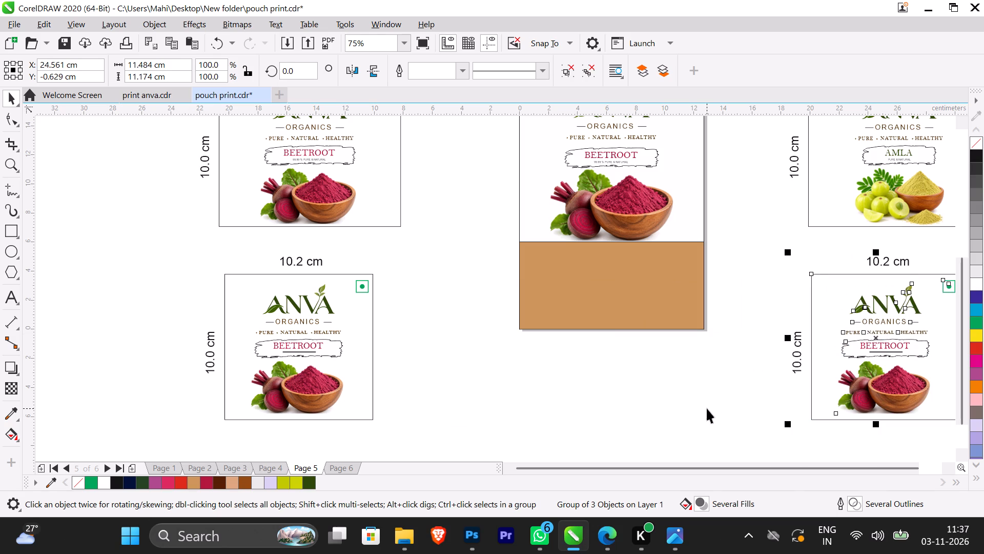
{"action": "left_click", "coordinate": [707, 408]}
Ungroup the copied 10.2 cm label and delete its BEETROOT banner, banner texts and beetroot product image.
{"action": "scroll", "coordinate": [727, 308], "scroll_direction": "down", "scroll_amount": 2}
{"action": "scroll", "coordinate": [796, 314], "scroll_direction": "up", "scroll_amount": 3}
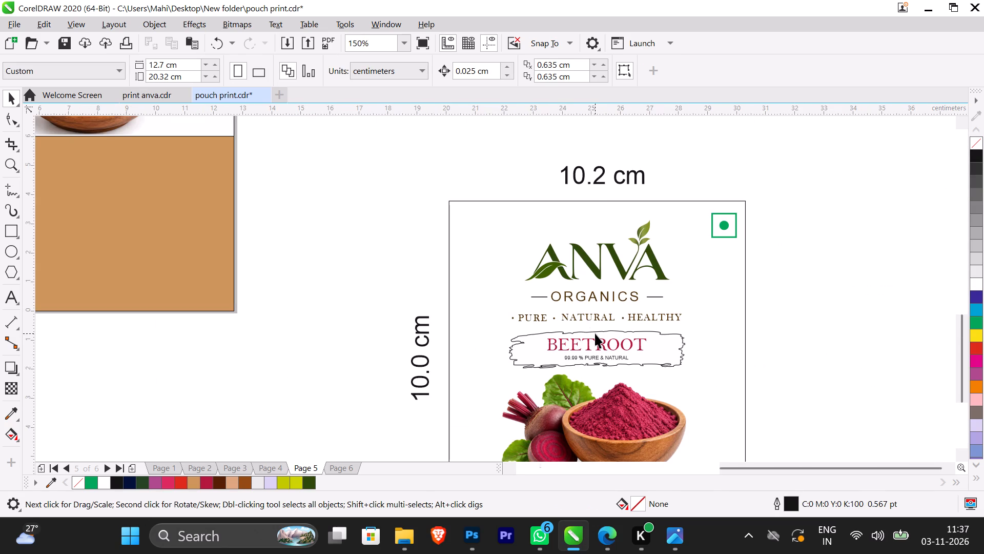
{"action": "scroll", "coordinate": [595, 333], "scroll_direction": "down", "scroll_amount": 1}
{"action": "left_click", "coordinate": [599, 331]}
{"action": "left_click", "coordinate": [756, 329]}
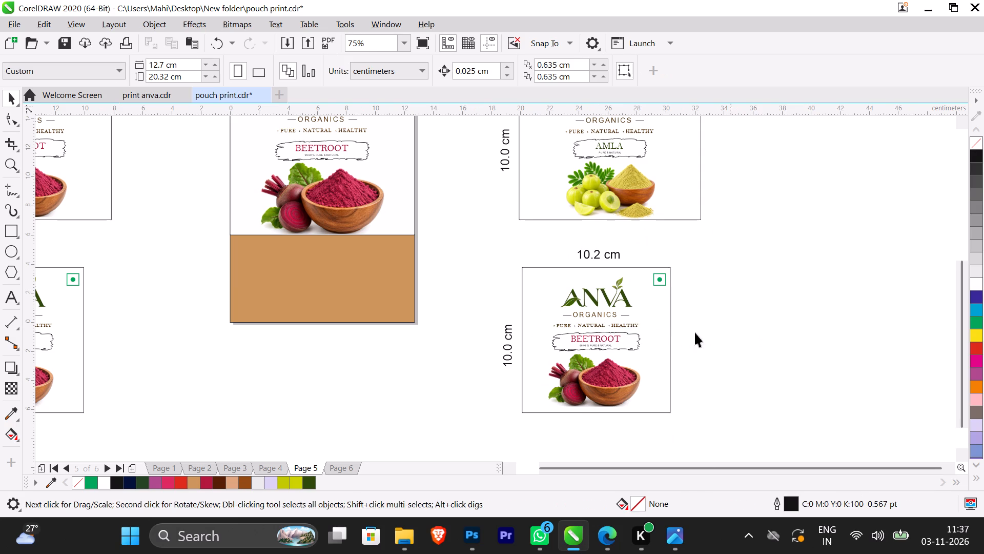
{"action": "left_click", "coordinate": [618, 337]}
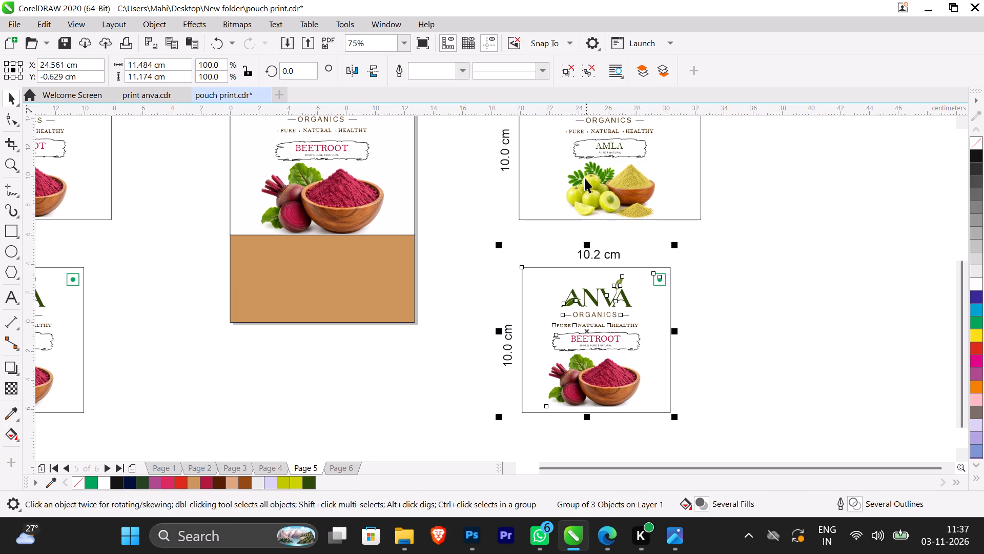
{"action": "left_click", "coordinate": [581, 67]}
{"action": "left_click", "coordinate": [759, 378]}
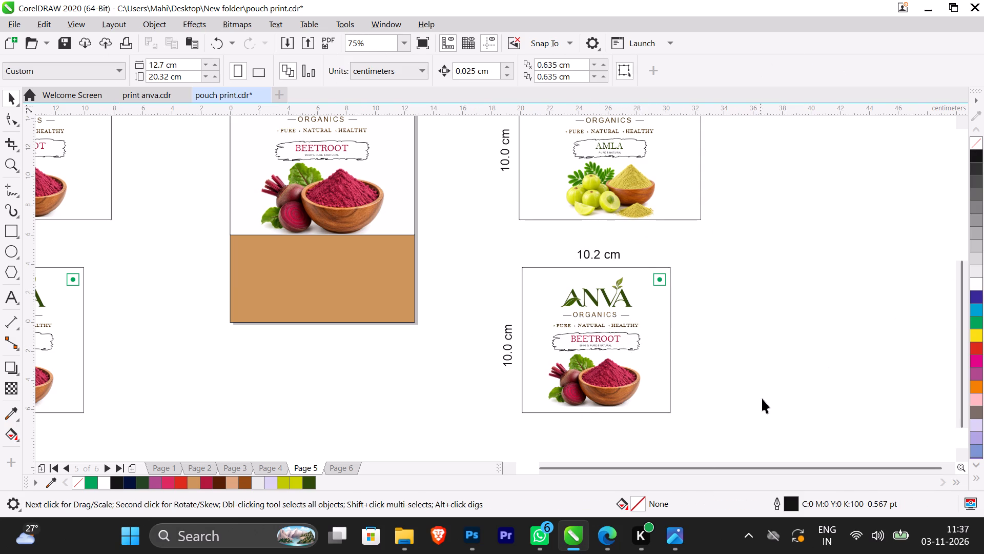
{"action": "left_click_drag", "start_coordinate": [766, 438], "coordinate": [525, 330]}
{"action": "key", "text": "BackSpace"}
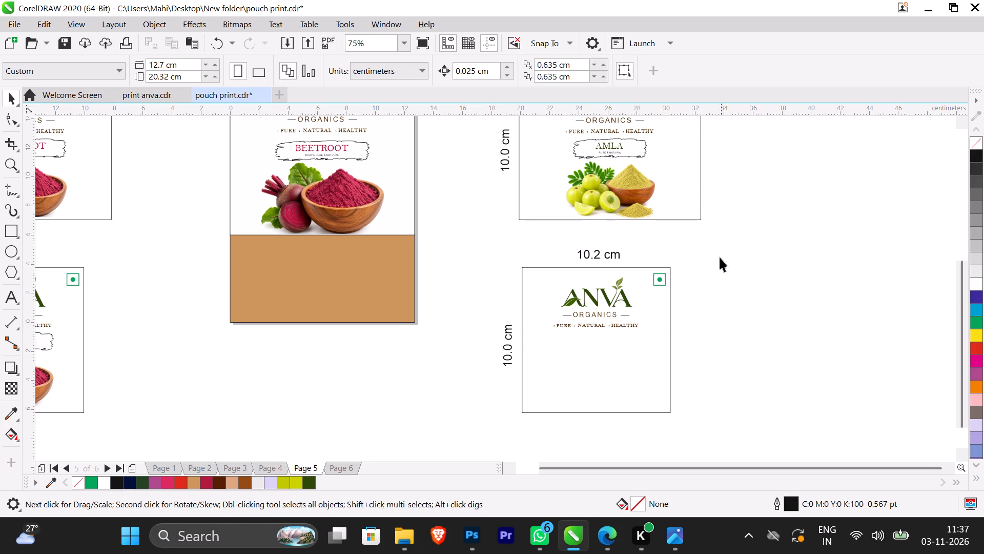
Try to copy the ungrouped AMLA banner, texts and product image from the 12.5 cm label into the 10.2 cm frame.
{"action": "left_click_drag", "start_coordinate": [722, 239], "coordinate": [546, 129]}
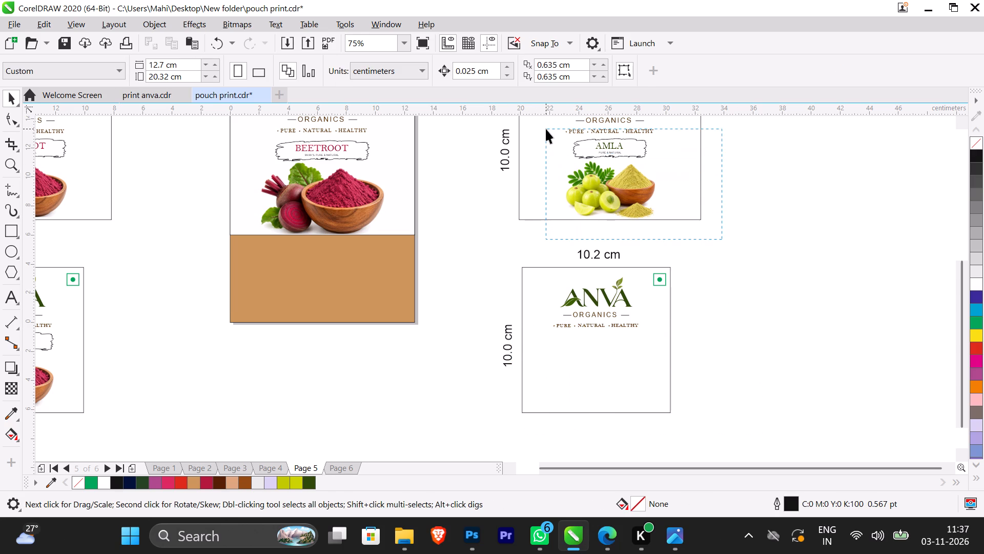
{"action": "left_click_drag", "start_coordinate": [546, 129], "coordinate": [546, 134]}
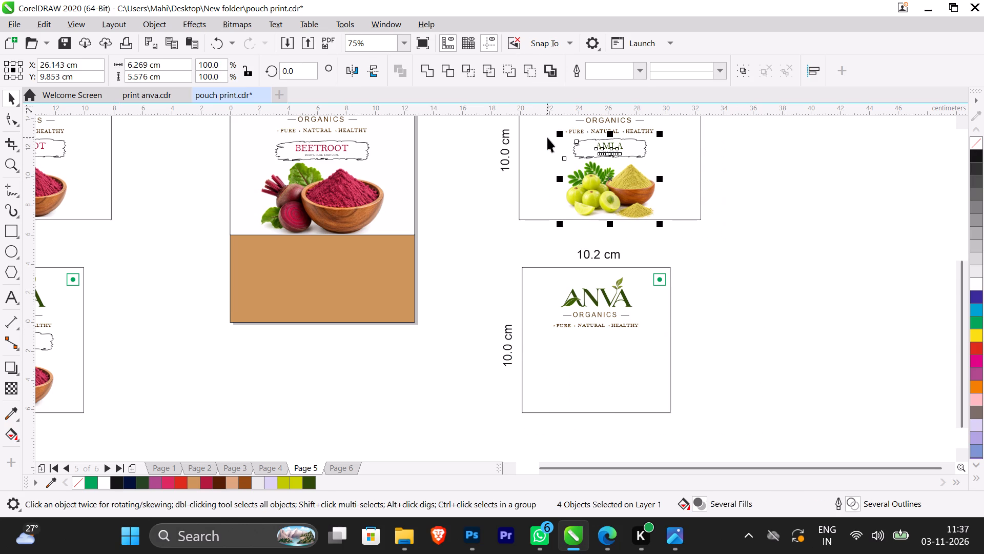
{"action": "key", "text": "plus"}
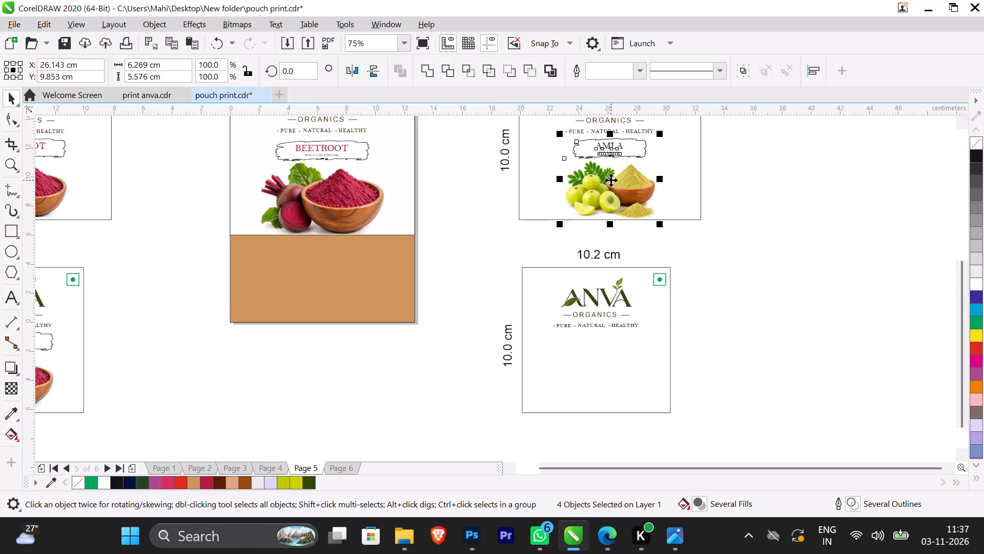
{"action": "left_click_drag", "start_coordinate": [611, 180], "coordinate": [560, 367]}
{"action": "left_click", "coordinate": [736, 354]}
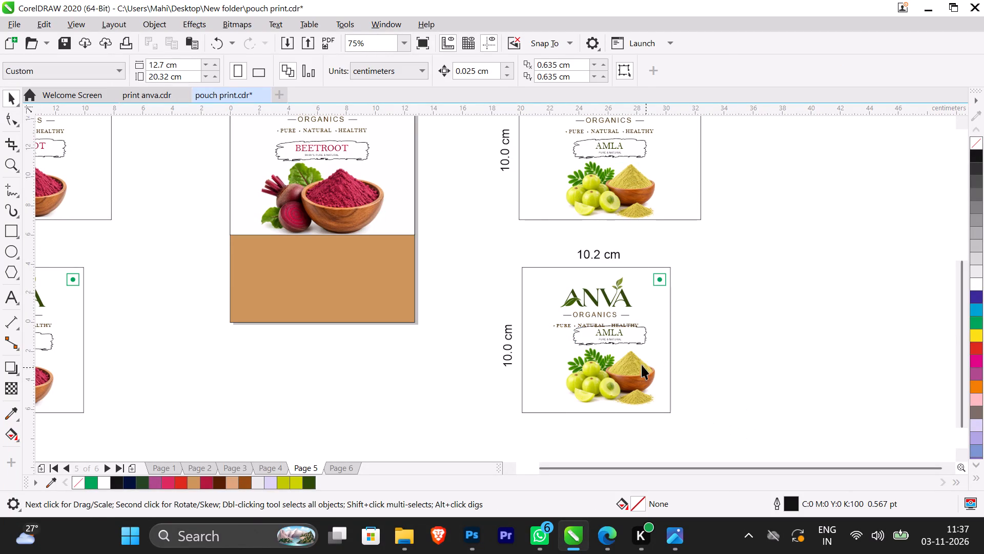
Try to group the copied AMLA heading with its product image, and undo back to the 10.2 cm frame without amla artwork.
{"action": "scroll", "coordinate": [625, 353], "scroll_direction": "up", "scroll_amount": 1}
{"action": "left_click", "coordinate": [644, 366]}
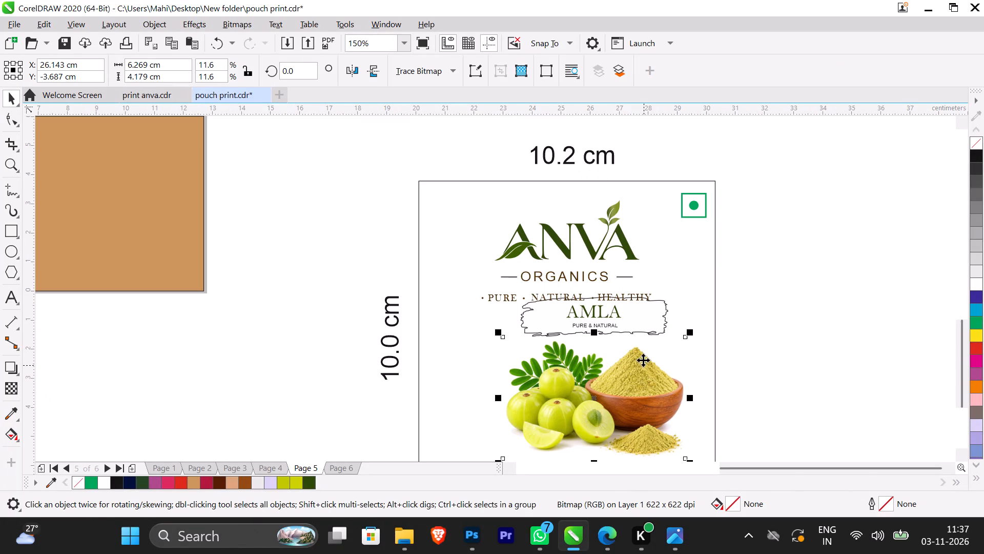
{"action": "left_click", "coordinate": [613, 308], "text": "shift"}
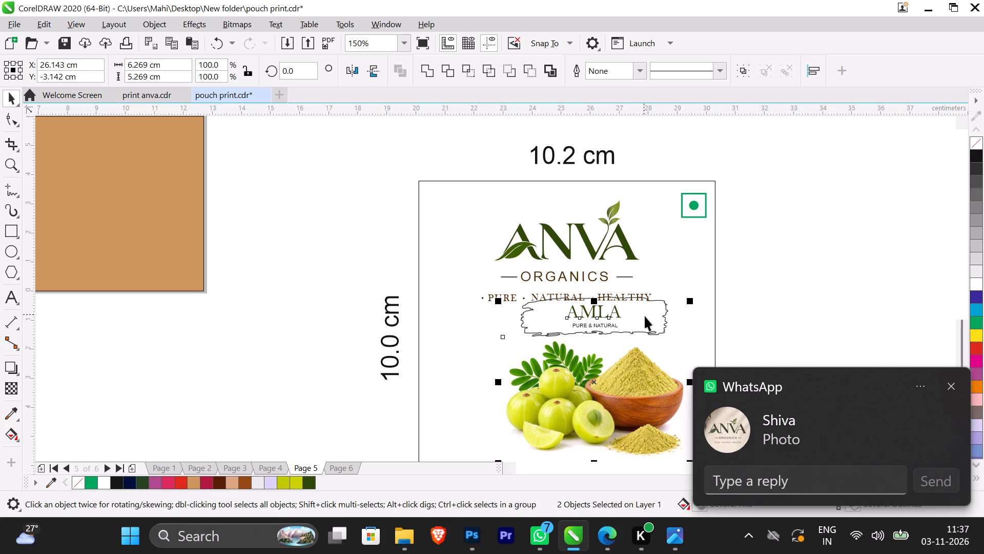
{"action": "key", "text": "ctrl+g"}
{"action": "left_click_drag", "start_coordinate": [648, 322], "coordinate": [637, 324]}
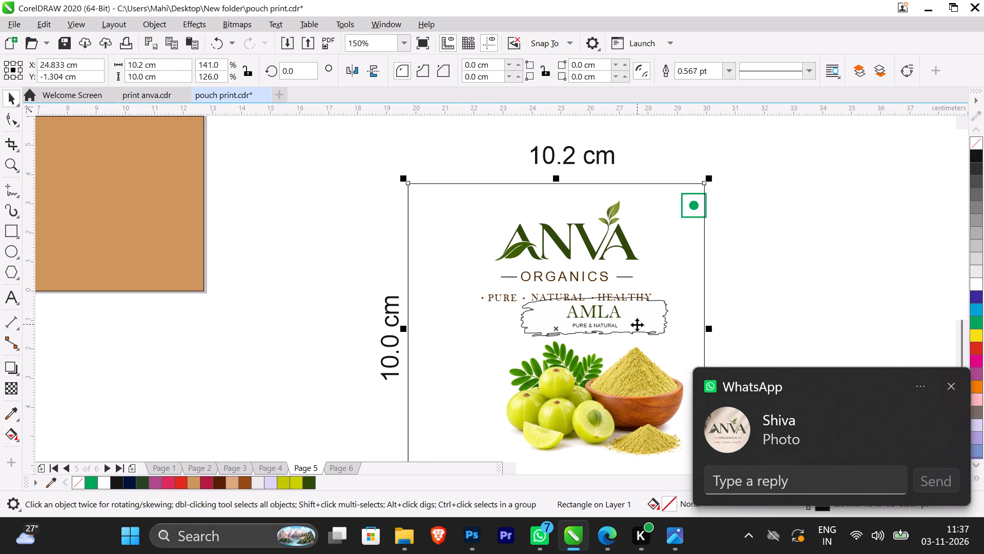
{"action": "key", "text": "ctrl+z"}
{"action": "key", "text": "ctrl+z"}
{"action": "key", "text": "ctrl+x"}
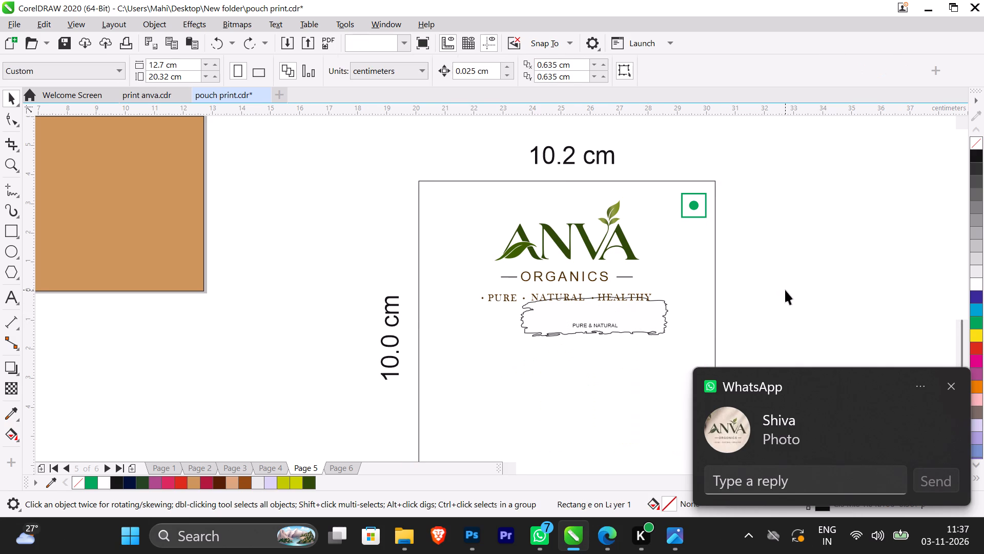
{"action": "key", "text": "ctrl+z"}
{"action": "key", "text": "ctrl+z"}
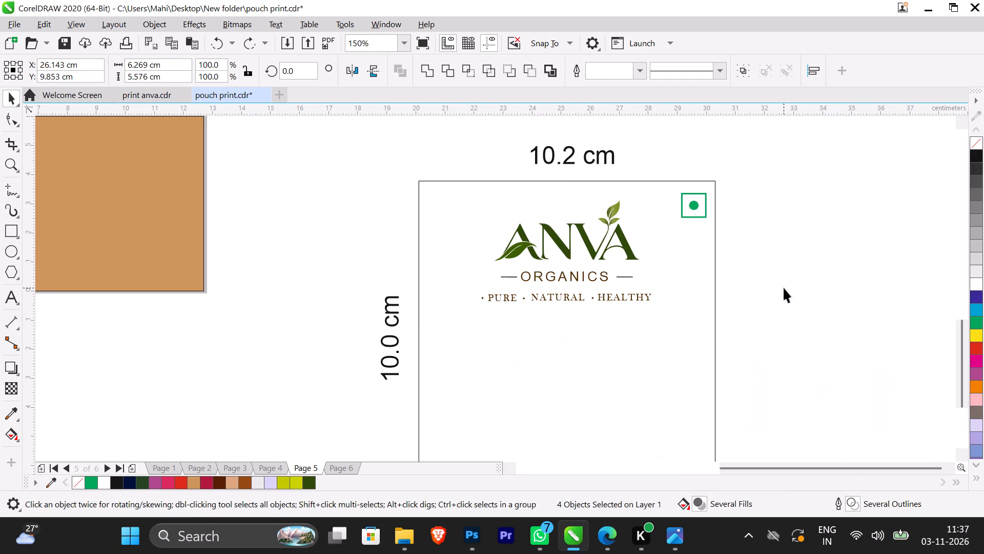
Group the 12.5 cm label's AMLA banner, texts and product image, and place a duplicate of the group in the 10.2 cm frame.
{"action": "left_click", "coordinate": [783, 287], "text": "ctrl"}
{"action": "scroll", "coordinate": [676, 263], "scroll_direction": "down", "scroll_amount": 2}
{"action": "left_click", "coordinate": [663, 195]}
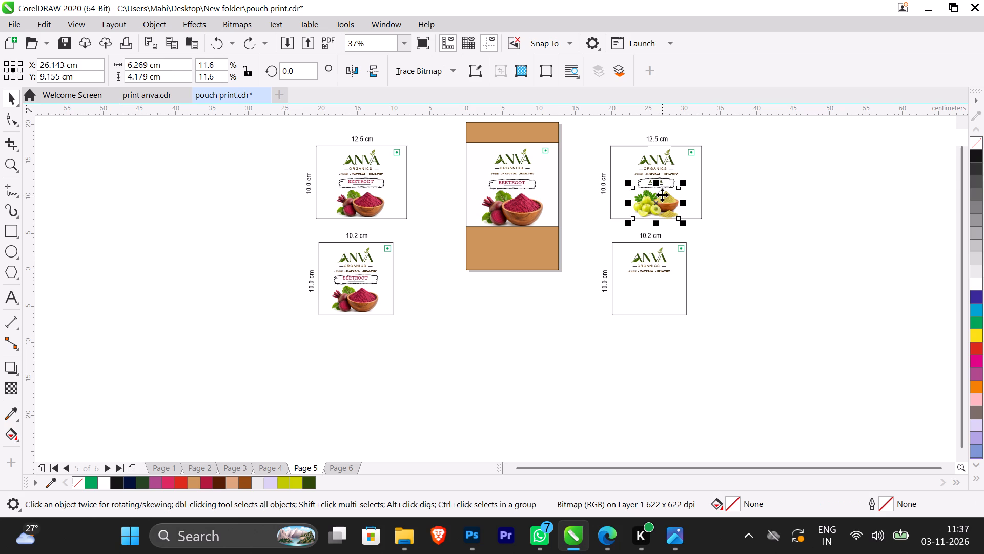
{"action": "left_click", "coordinate": [765, 227]}
{"action": "left_click_drag", "start_coordinate": [749, 226], "coordinate": [744, 227]}
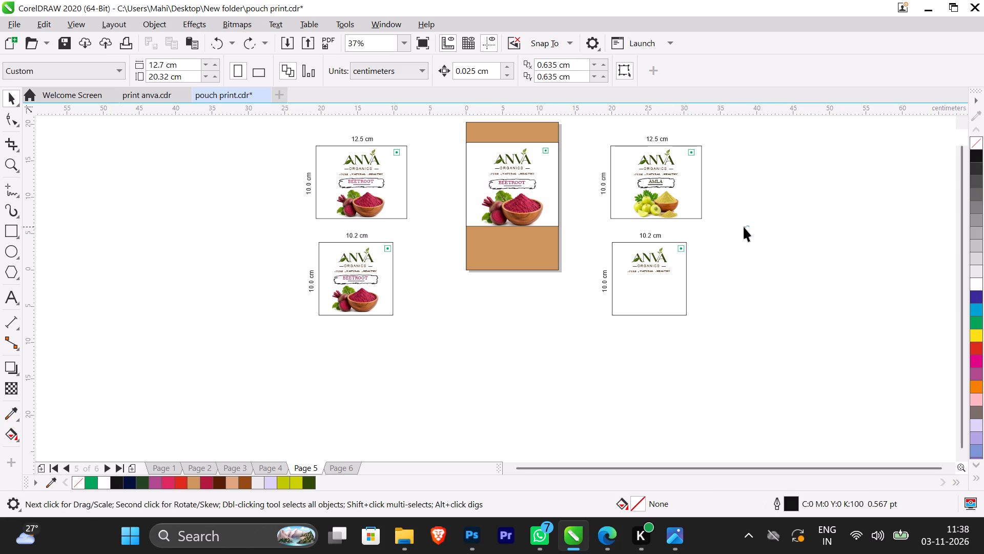
{"action": "left_click_drag", "start_coordinate": [744, 227], "coordinate": [617, 175]}
{"action": "left_click_drag", "start_coordinate": [617, 175], "coordinate": [617, 175]}
{"action": "key", "text": "ctrl+g"}
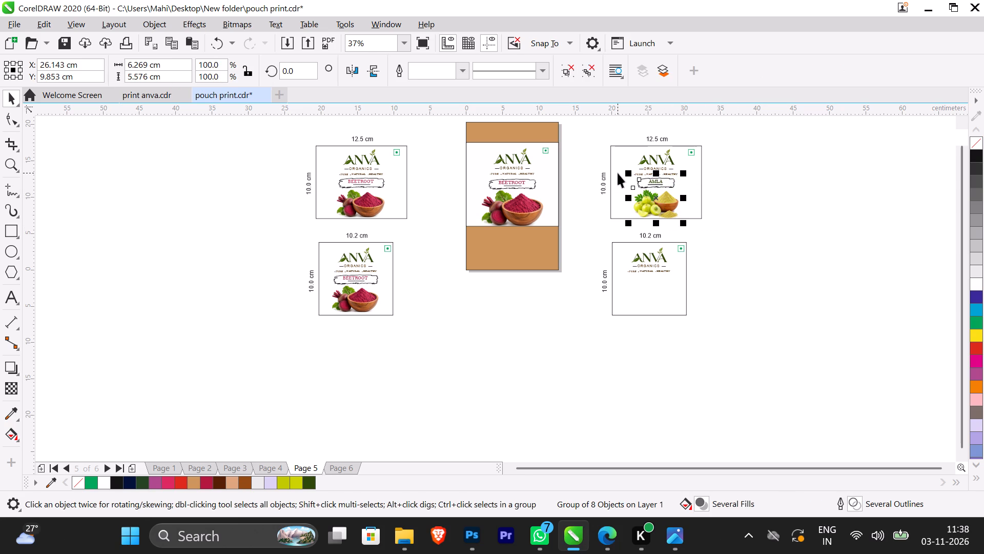
{"action": "key", "text": "plus"}
{"action": "left_click_drag", "start_coordinate": [658, 199], "coordinate": [647, 298]}
Centre the amla group horizontally in the 10.2 cm frame and move it down about 0.3 cm, clear of the tagline.
{"action": "scroll", "coordinate": [653, 283], "scroll_direction": "up", "scroll_amount": 3}
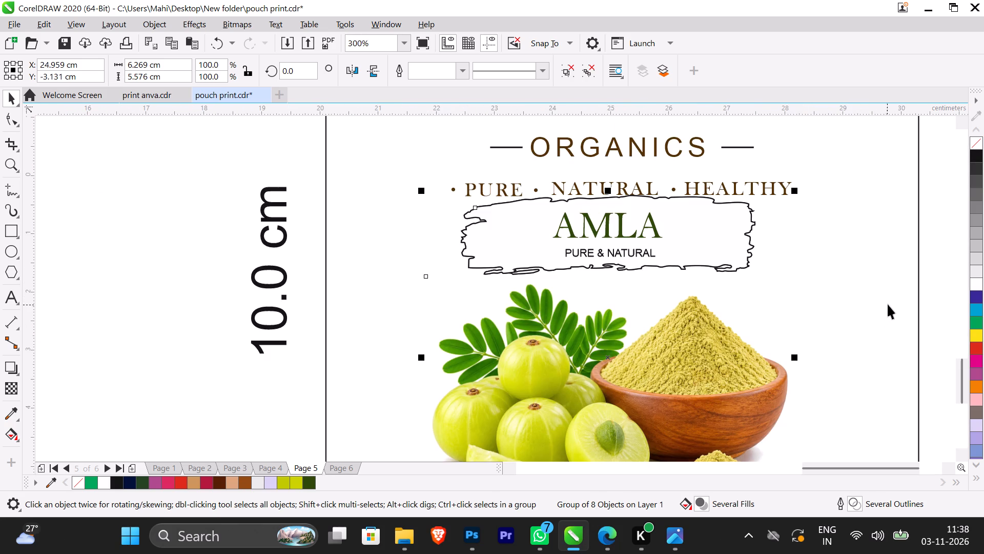
{"action": "left_click", "coordinate": [918, 280], "text": "shift"}
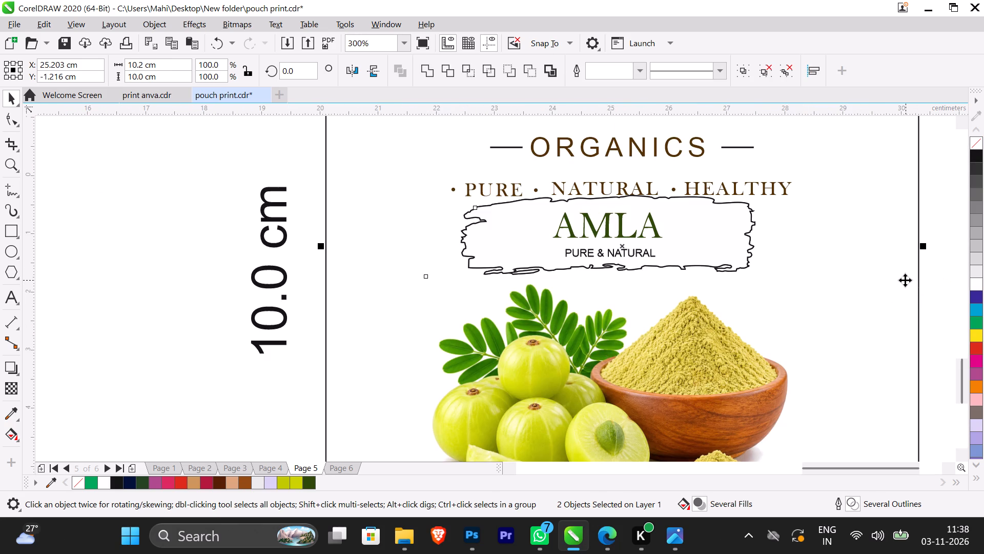
{"action": "key", "text": "c"}
{"action": "left_click", "coordinate": [165, 207]}
{"action": "scroll", "coordinate": [721, 233], "scroll_direction": "down", "scroll_amount": 1}
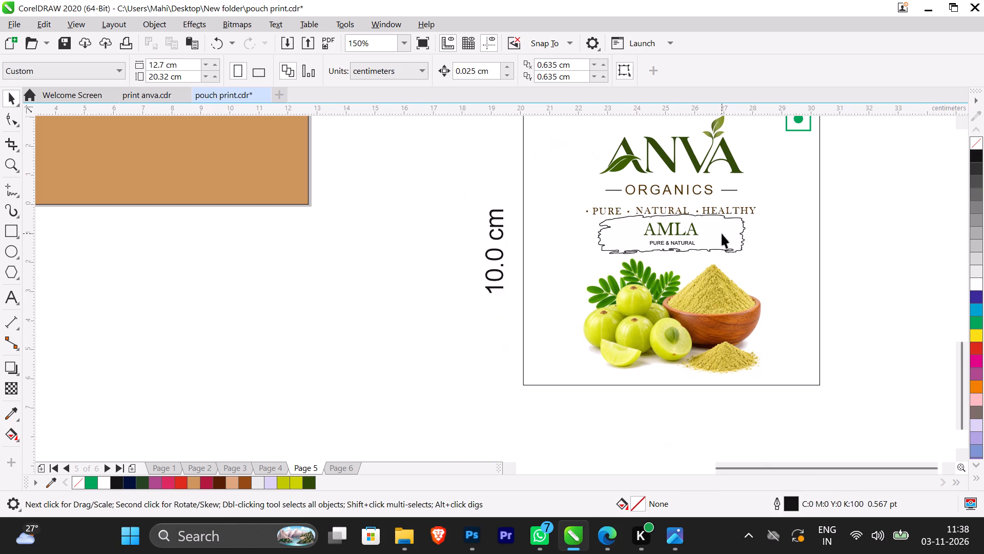
{"action": "left_click", "coordinate": [727, 311]}
{"action": "left_click_drag", "start_coordinate": [718, 302], "coordinate": [718, 311]}
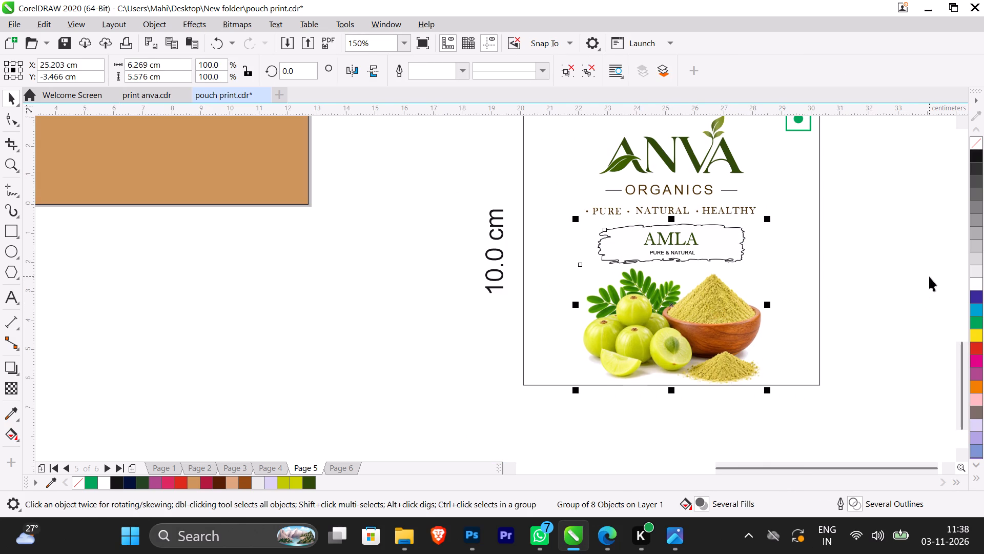
{"action": "left_click", "coordinate": [914, 271]}
Examine the 10.2 cm AMLA label's layout and compare it with the beetroot and 12.5 cm labels.
{"action": "scroll", "coordinate": [757, 195], "scroll_direction": "down", "scroll_amount": 1}
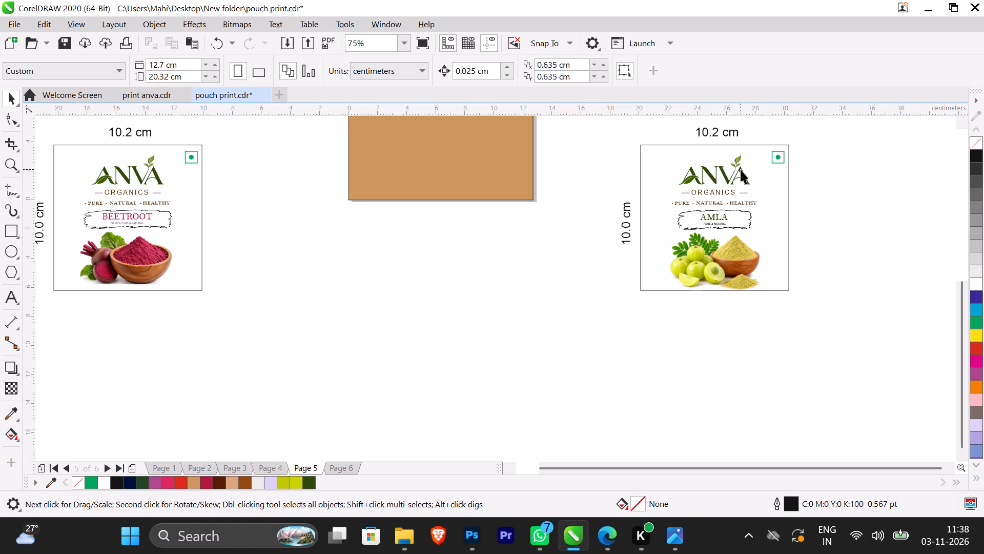
{"action": "scroll", "coordinate": [730, 197], "scroll_direction": "down", "scroll_amount": 1}
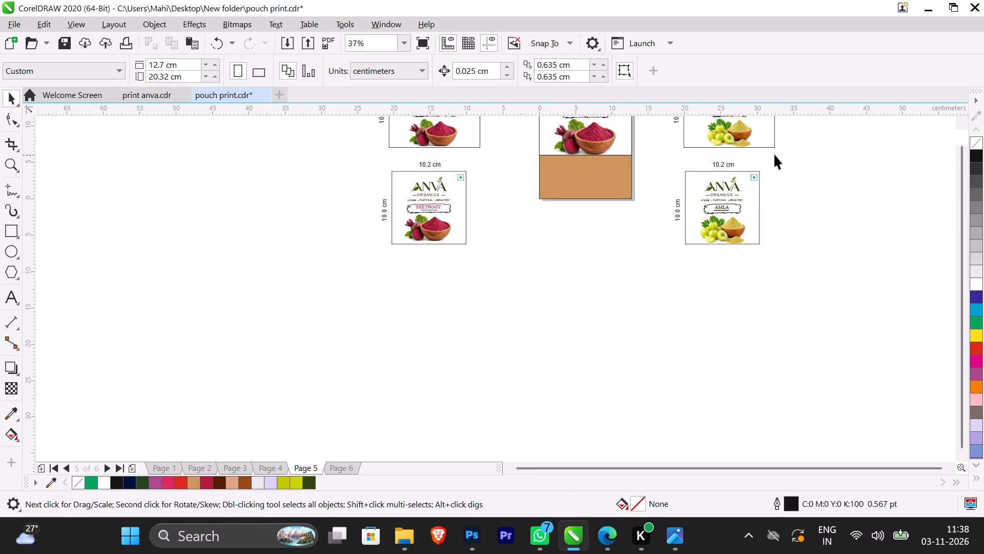
{"action": "scroll", "coordinate": [774, 154], "scroll_direction": "up", "scroll_amount": 2}
{"action": "scroll", "coordinate": [712, 362], "scroll_direction": "up", "scroll_amount": 1}
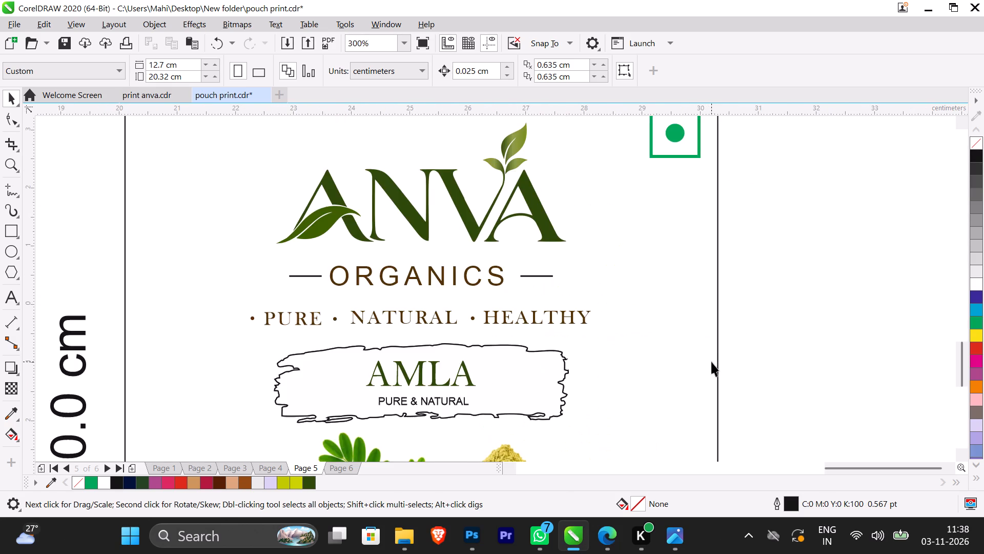
{"action": "scroll", "coordinate": [711, 362], "scroll_direction": "down", "scroll_amount": 4}
{"action": "scroll", "coordinate": [755, 396], "scroll_direction": "up", "scroll_amount": 2}
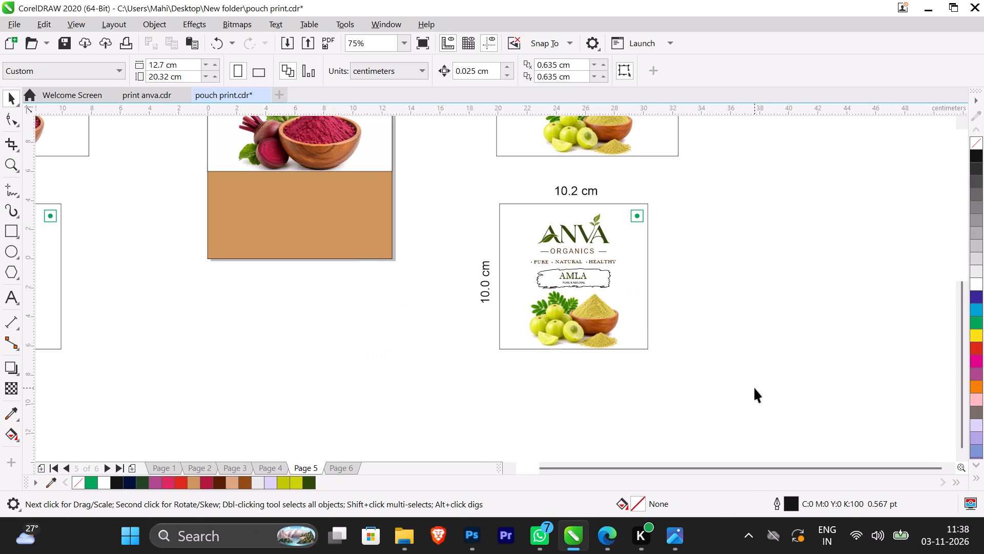
{"action": "scroll", "coordinate": [754, 387], "scroll_direction": "down", "scroll_amount": 1}
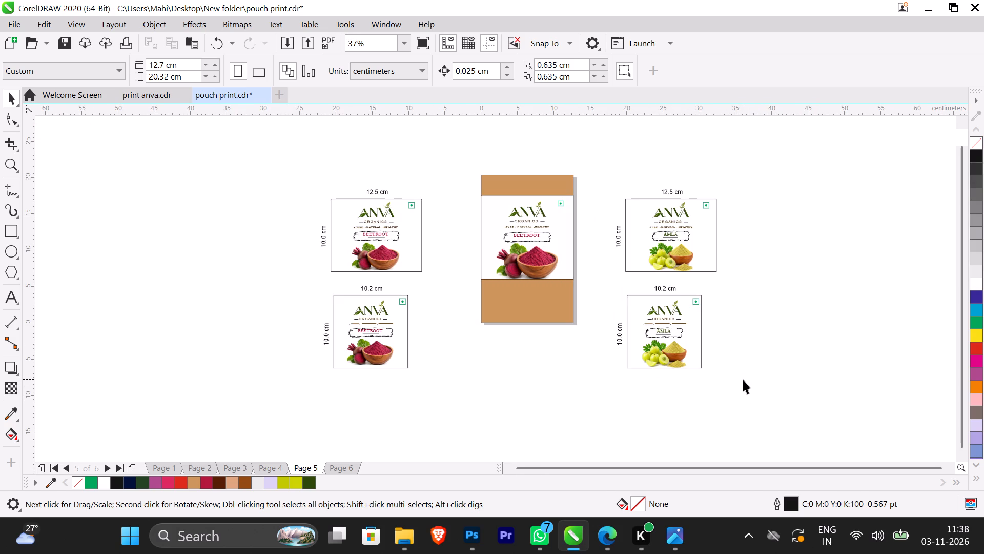
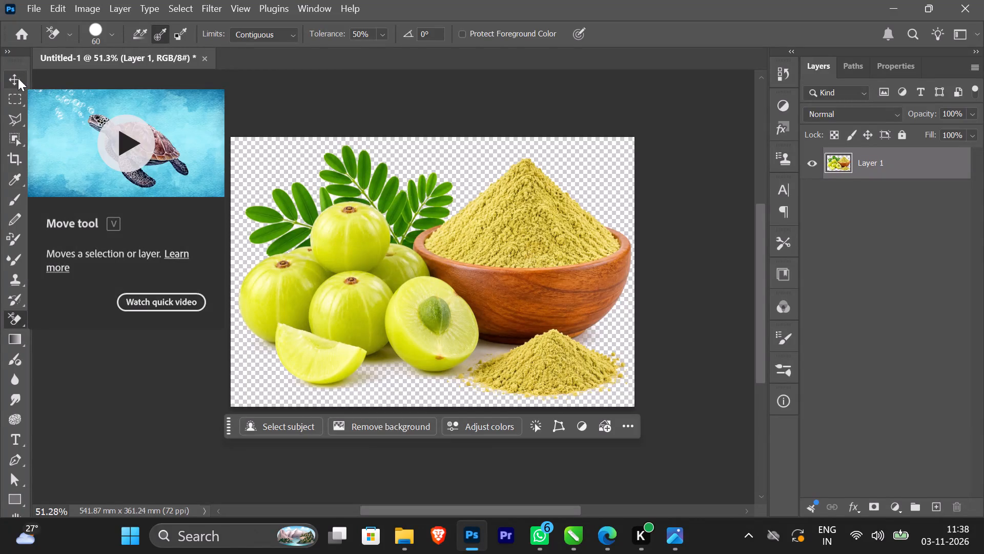
Create a new 541.87 × 361.24 mm document at 72 ppi and paste the copied green leaf-and-powder bowl image into it.
{"action": "left_click", "coordinate": [18, 78]}
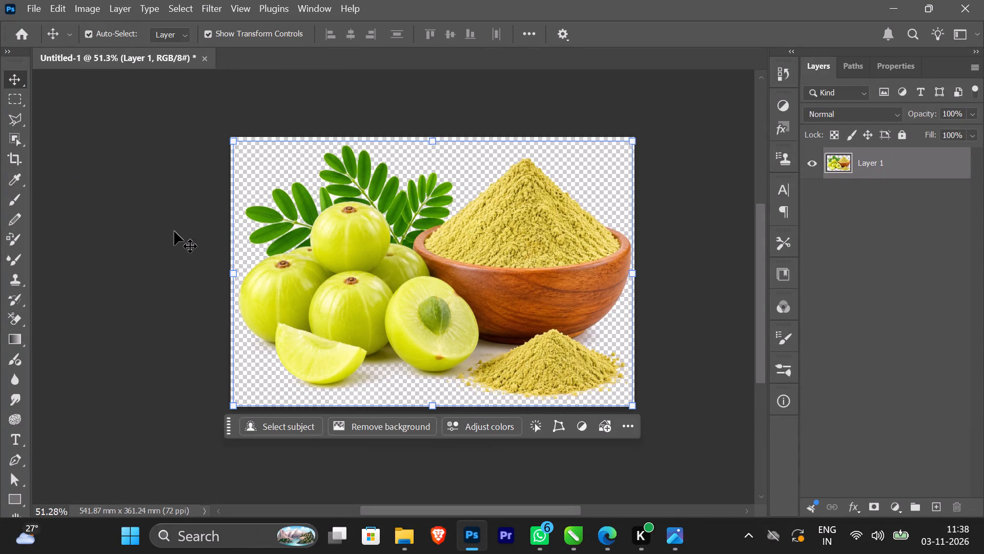
{"action": "key", "text": "ctrl+n"}
{"action": "left_click", "coordinate": [795, 507]}
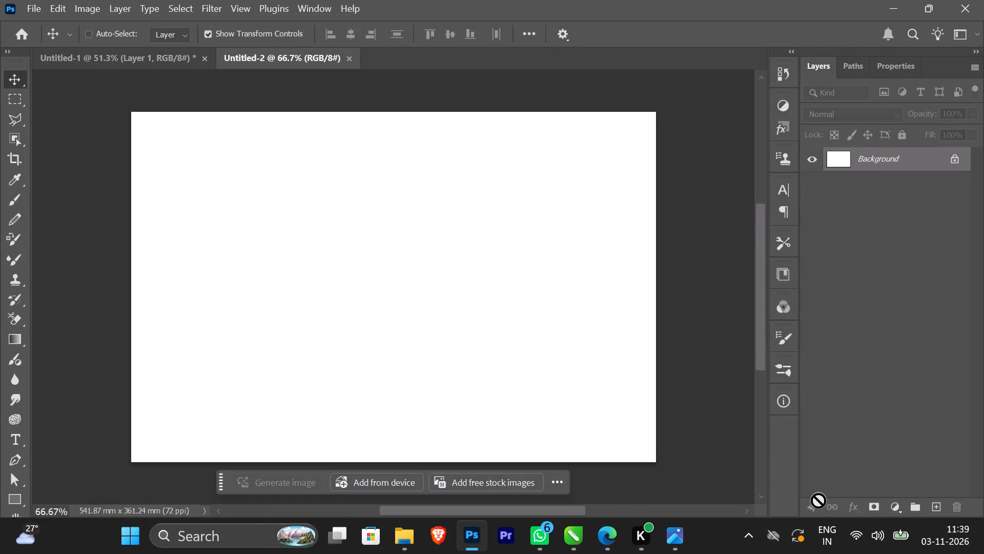
{"action": "key", "text": "ctrl+v"}
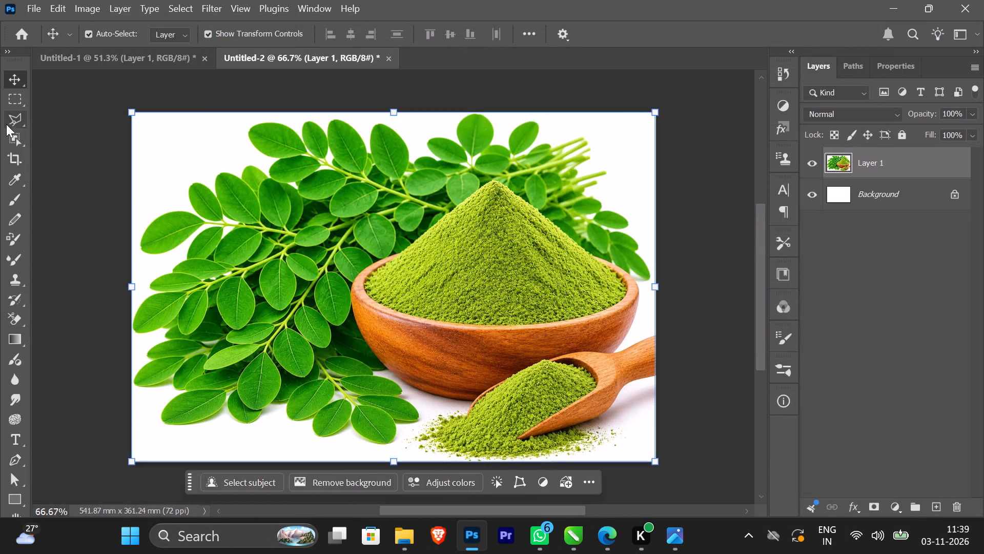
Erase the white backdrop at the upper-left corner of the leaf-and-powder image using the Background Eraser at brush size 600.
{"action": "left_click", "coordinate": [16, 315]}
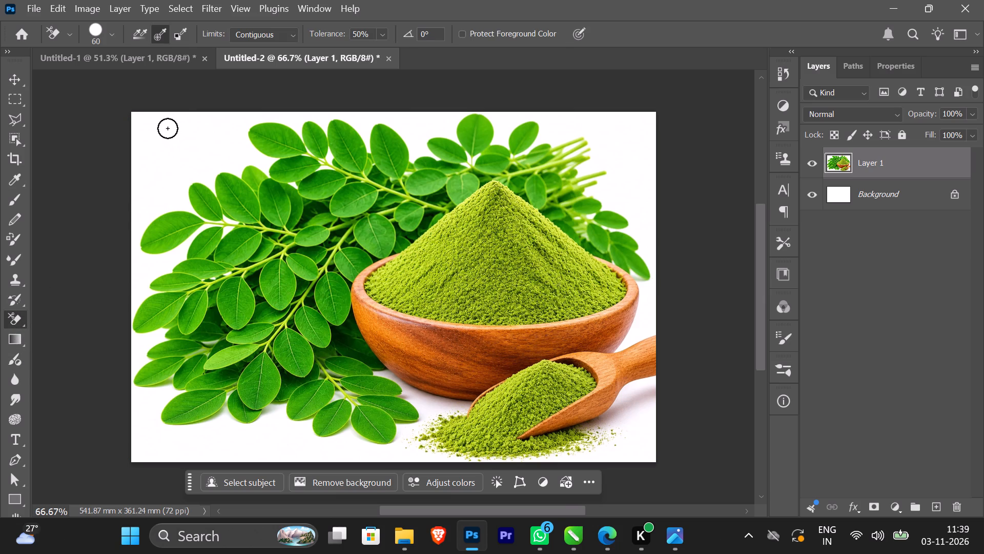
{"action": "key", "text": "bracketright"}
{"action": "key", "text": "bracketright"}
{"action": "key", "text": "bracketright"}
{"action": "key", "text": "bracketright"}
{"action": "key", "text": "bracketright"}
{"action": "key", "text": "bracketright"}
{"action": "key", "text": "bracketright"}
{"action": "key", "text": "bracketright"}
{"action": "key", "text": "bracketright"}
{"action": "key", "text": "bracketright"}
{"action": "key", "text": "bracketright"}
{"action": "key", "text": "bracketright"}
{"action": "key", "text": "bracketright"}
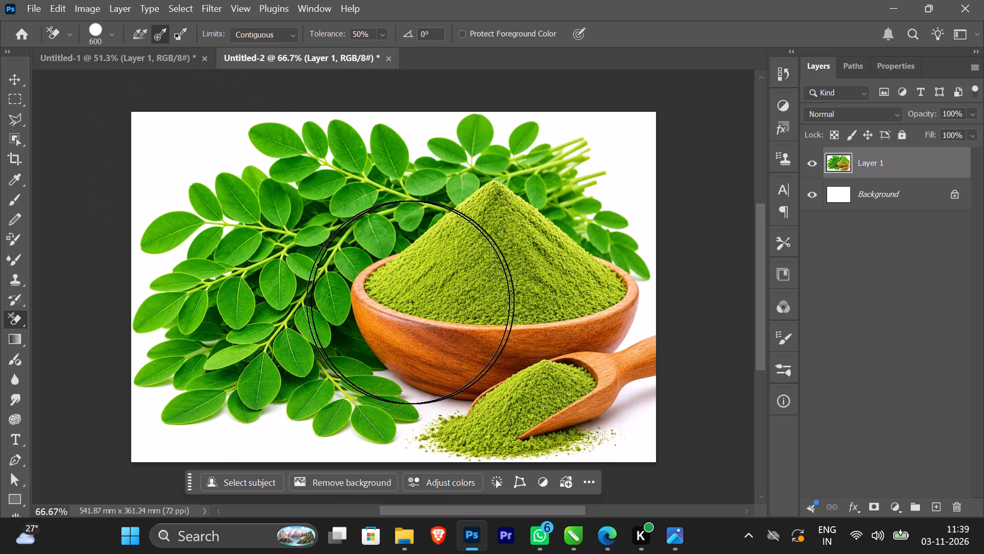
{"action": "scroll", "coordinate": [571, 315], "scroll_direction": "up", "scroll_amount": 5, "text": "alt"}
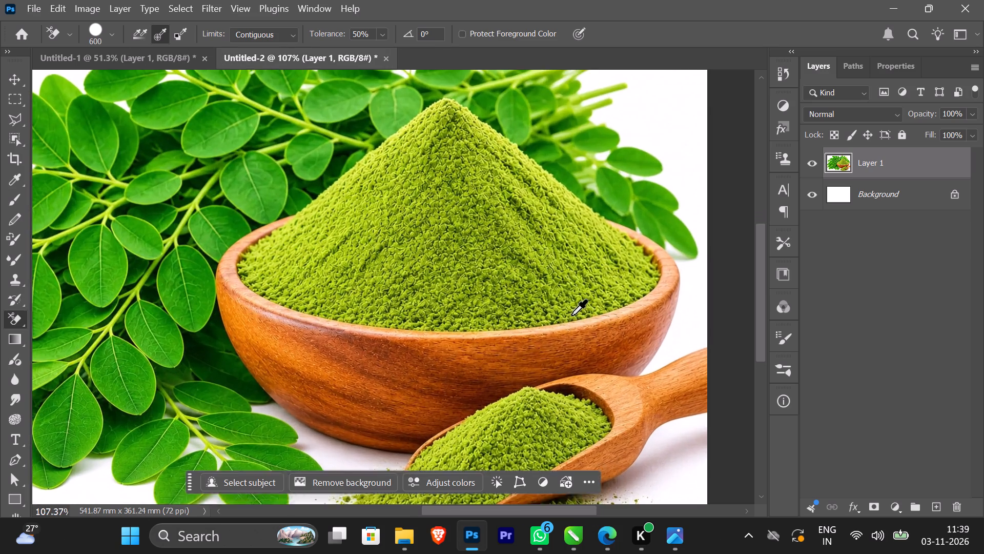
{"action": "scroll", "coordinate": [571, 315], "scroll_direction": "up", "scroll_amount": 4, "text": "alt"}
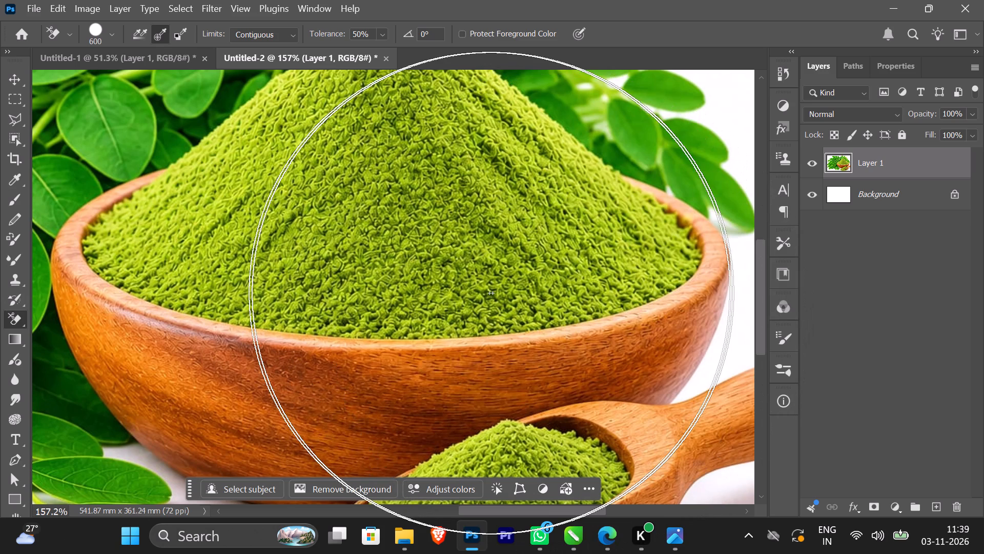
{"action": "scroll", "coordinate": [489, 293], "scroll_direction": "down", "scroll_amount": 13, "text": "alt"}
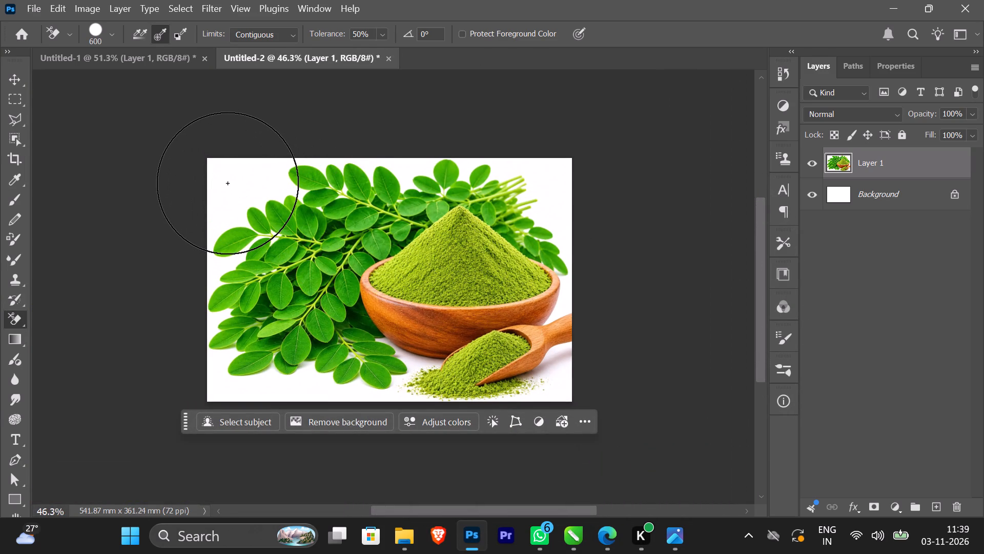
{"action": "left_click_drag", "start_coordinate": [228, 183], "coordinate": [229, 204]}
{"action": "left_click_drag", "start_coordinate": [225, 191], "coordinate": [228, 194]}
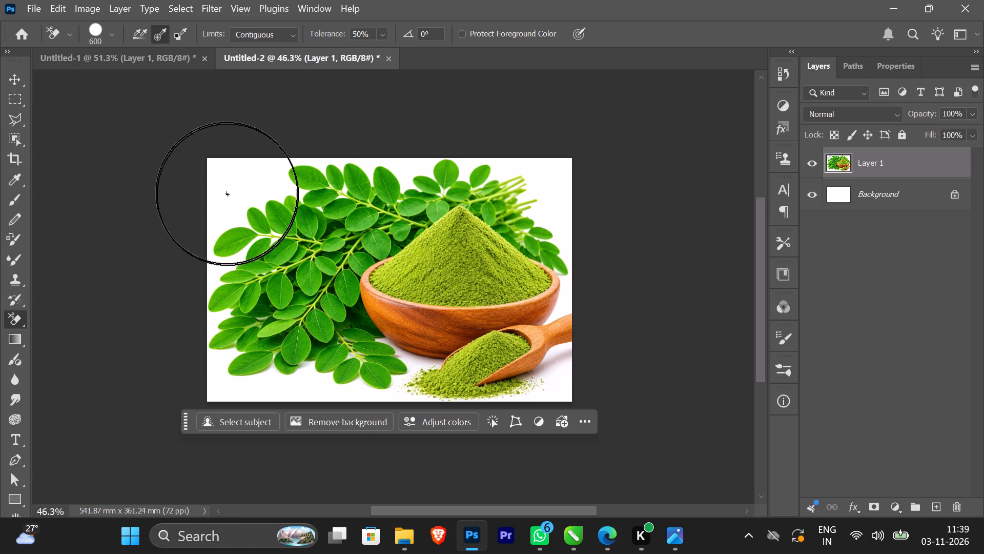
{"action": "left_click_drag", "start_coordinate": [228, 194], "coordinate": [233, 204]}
Unlock the white Background layer beneath the leaf-and-powder image and delete it.
{"action": "left_click", "coordinate": [951, 192]}
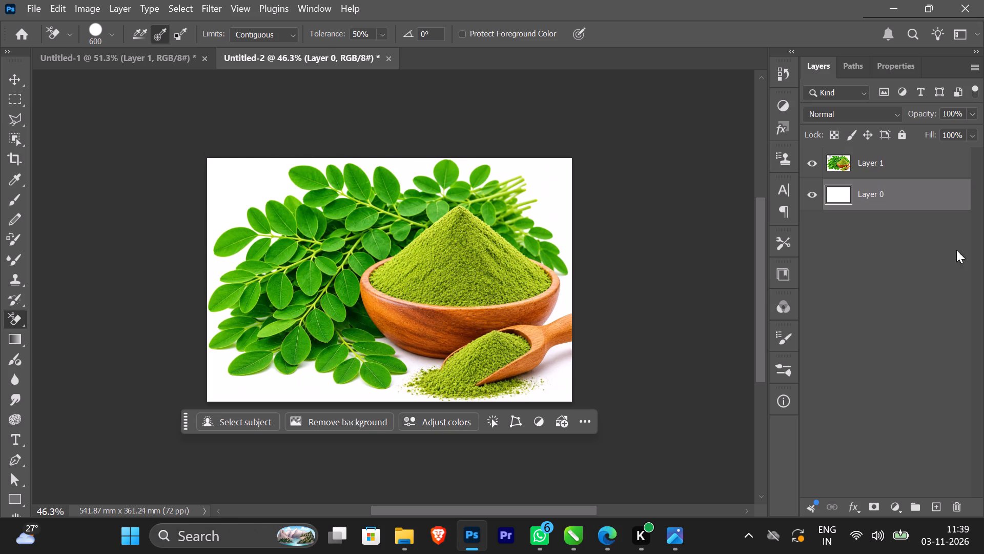
{"action": "left_click", "coordinate": [957, 510]}
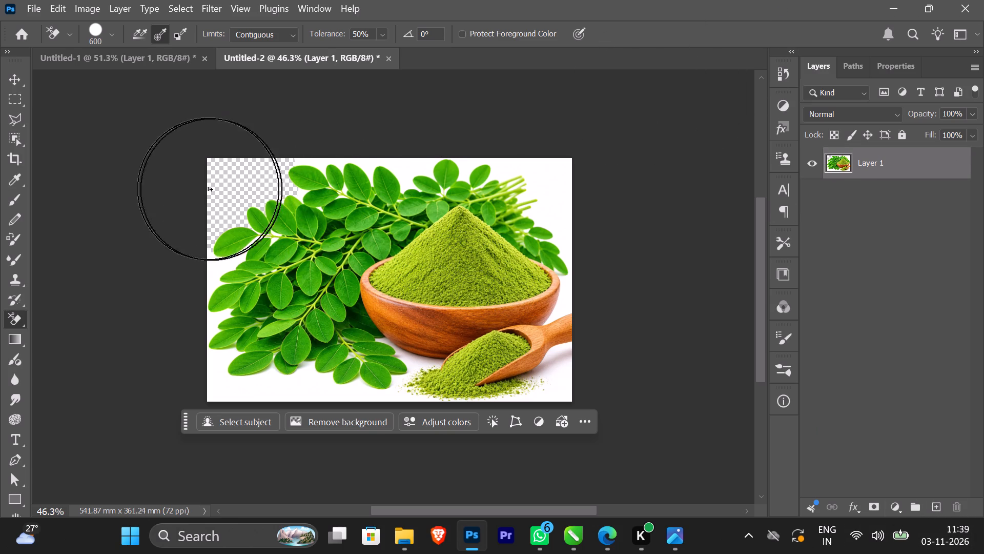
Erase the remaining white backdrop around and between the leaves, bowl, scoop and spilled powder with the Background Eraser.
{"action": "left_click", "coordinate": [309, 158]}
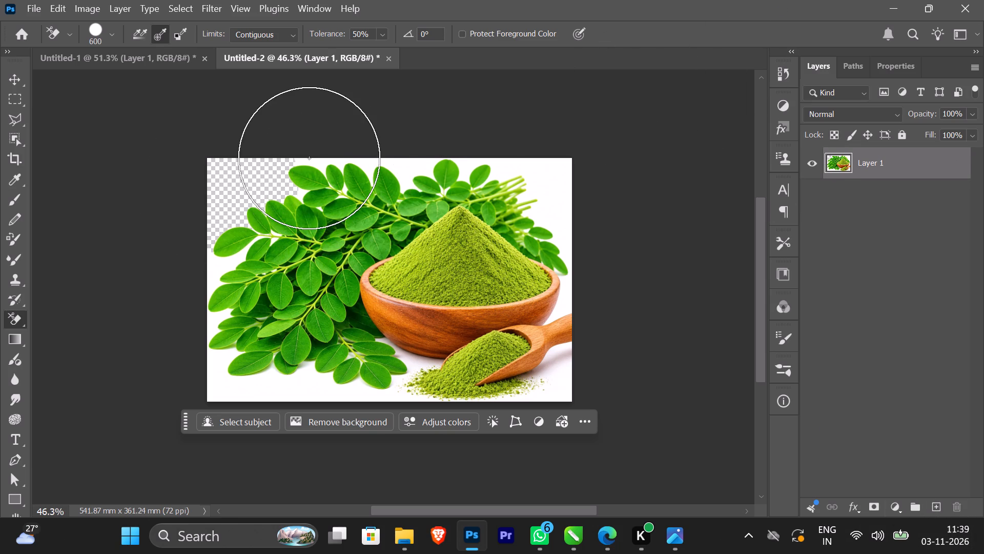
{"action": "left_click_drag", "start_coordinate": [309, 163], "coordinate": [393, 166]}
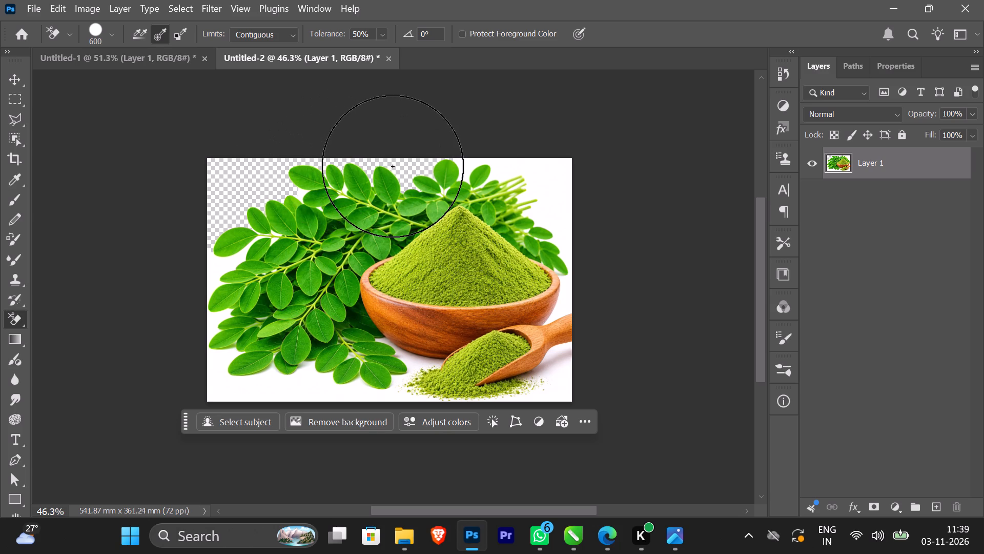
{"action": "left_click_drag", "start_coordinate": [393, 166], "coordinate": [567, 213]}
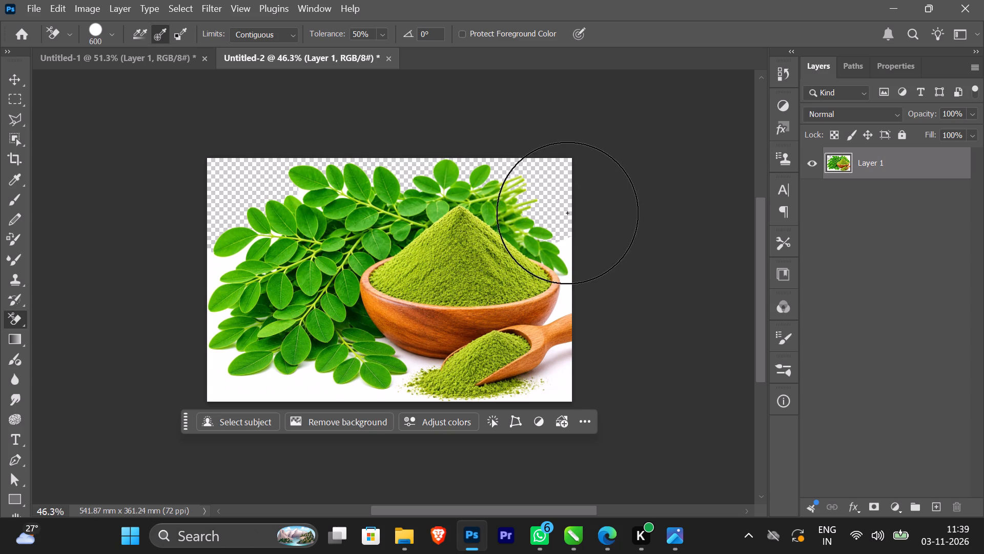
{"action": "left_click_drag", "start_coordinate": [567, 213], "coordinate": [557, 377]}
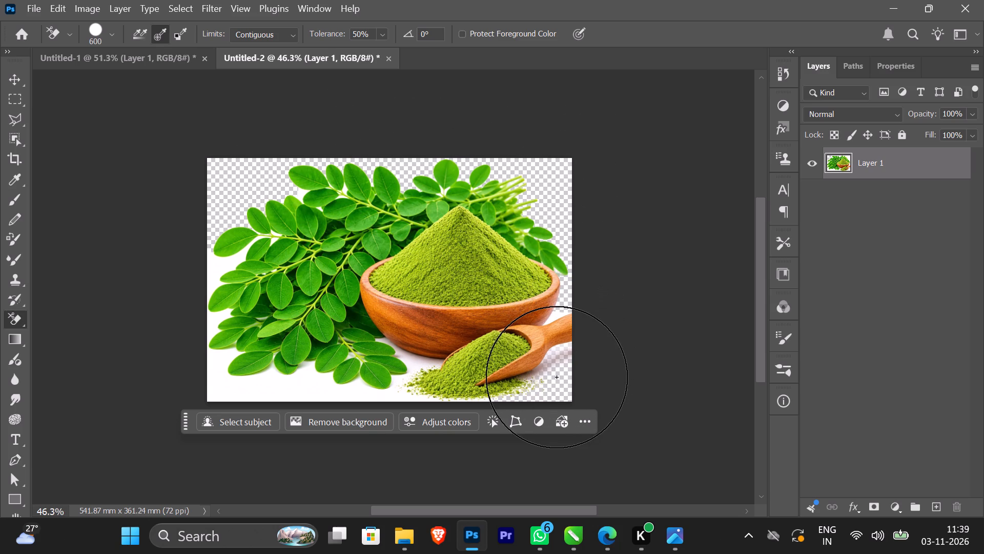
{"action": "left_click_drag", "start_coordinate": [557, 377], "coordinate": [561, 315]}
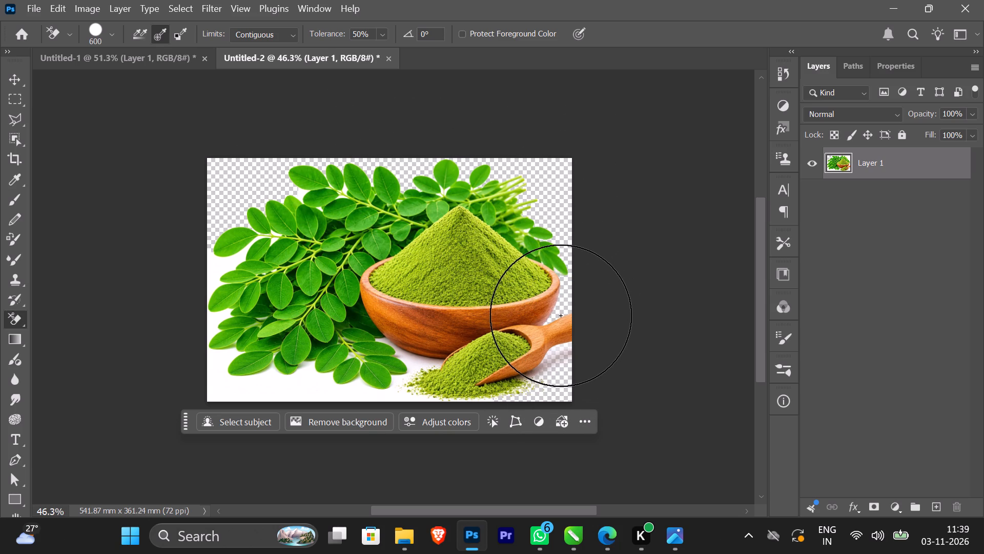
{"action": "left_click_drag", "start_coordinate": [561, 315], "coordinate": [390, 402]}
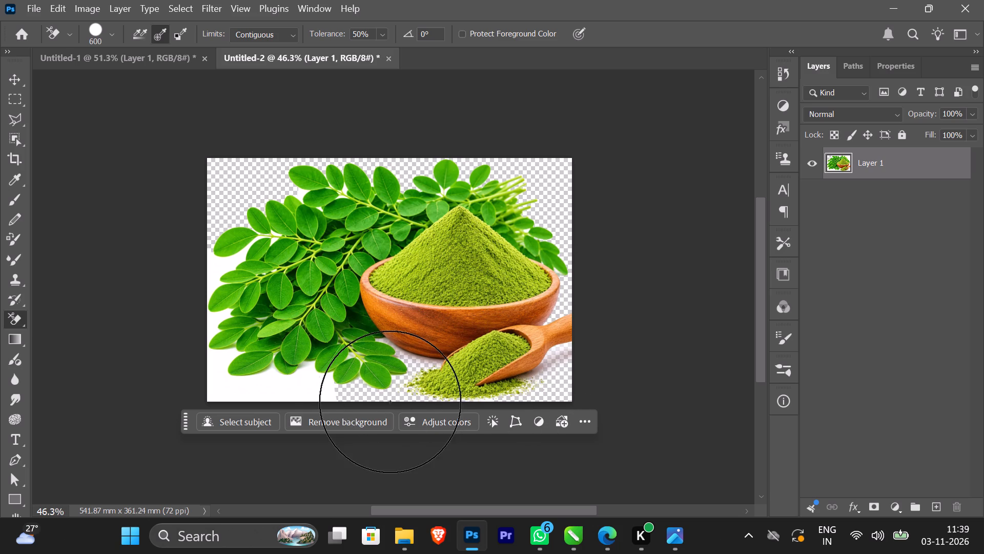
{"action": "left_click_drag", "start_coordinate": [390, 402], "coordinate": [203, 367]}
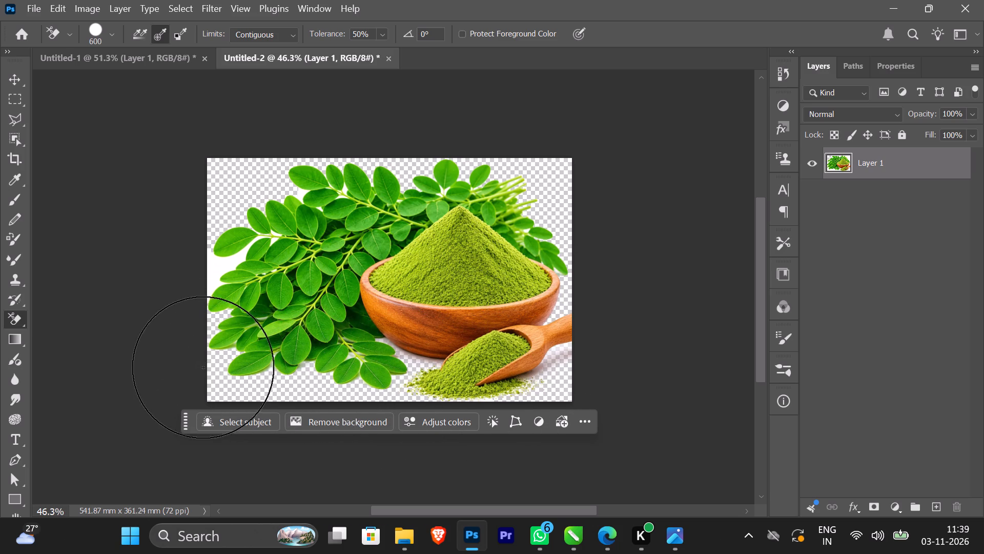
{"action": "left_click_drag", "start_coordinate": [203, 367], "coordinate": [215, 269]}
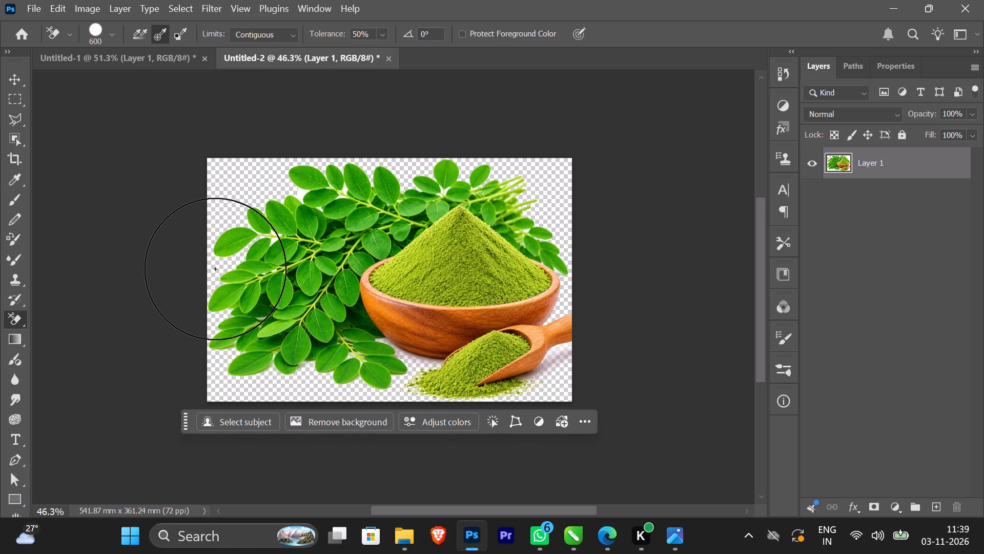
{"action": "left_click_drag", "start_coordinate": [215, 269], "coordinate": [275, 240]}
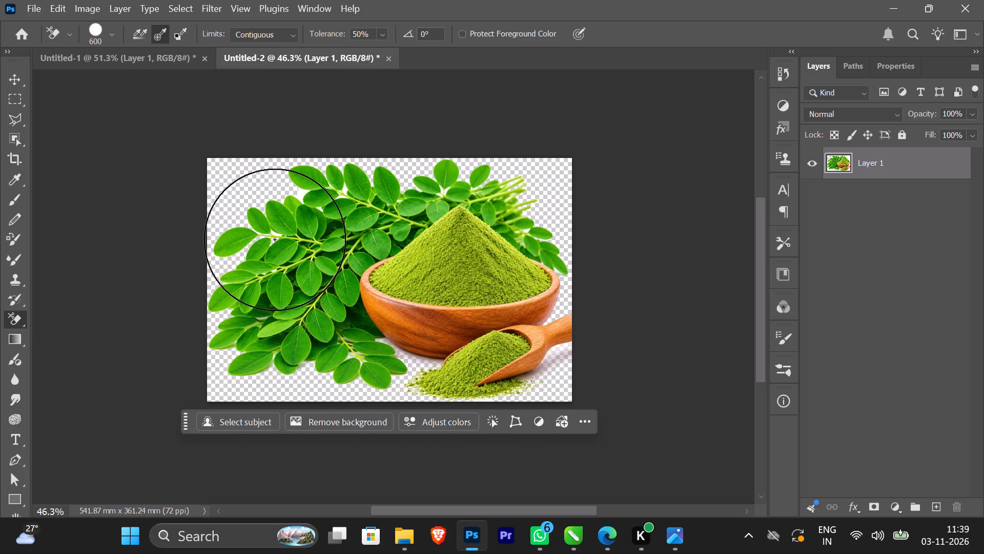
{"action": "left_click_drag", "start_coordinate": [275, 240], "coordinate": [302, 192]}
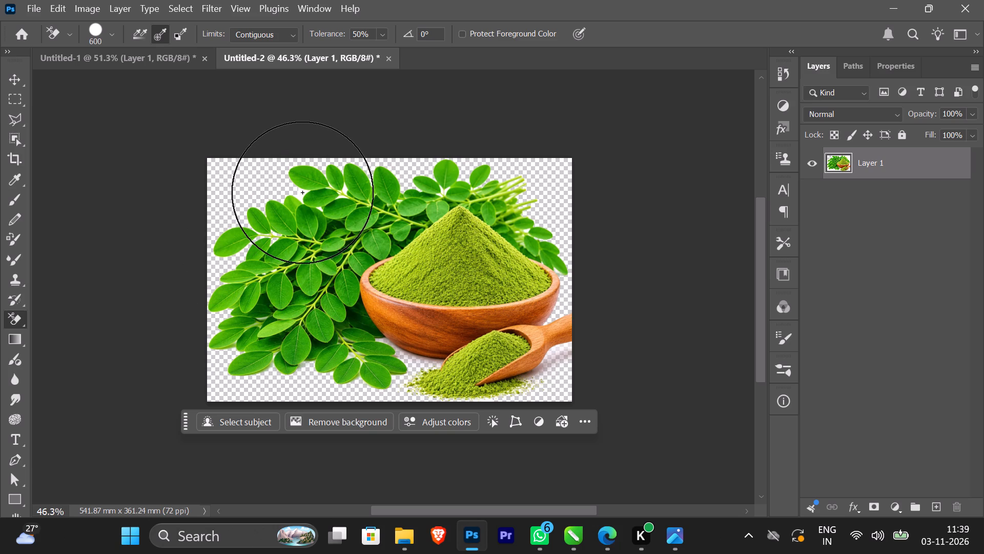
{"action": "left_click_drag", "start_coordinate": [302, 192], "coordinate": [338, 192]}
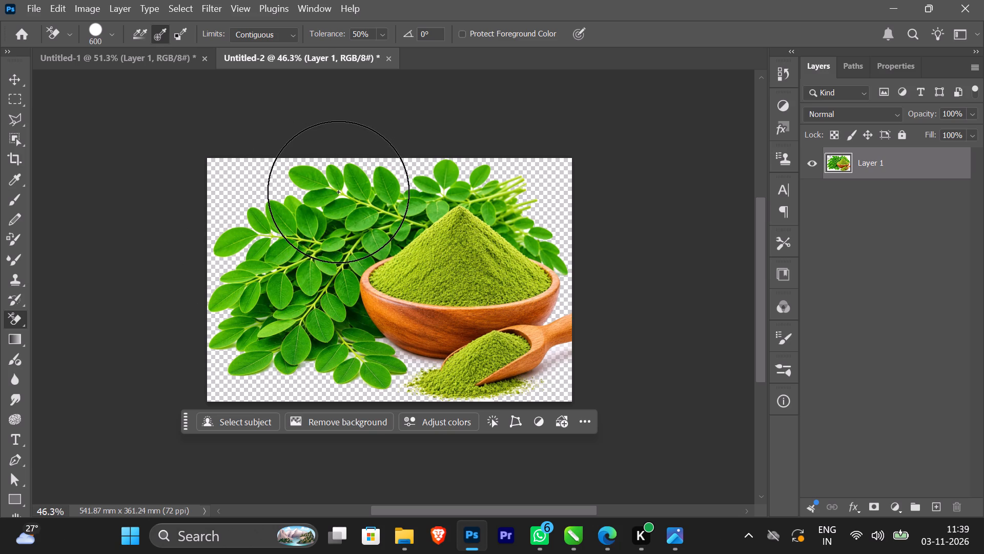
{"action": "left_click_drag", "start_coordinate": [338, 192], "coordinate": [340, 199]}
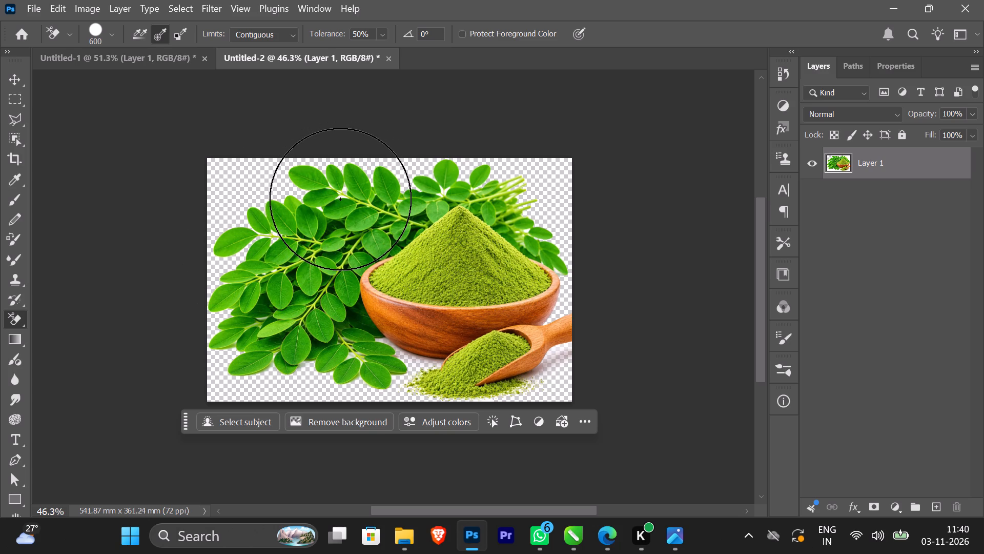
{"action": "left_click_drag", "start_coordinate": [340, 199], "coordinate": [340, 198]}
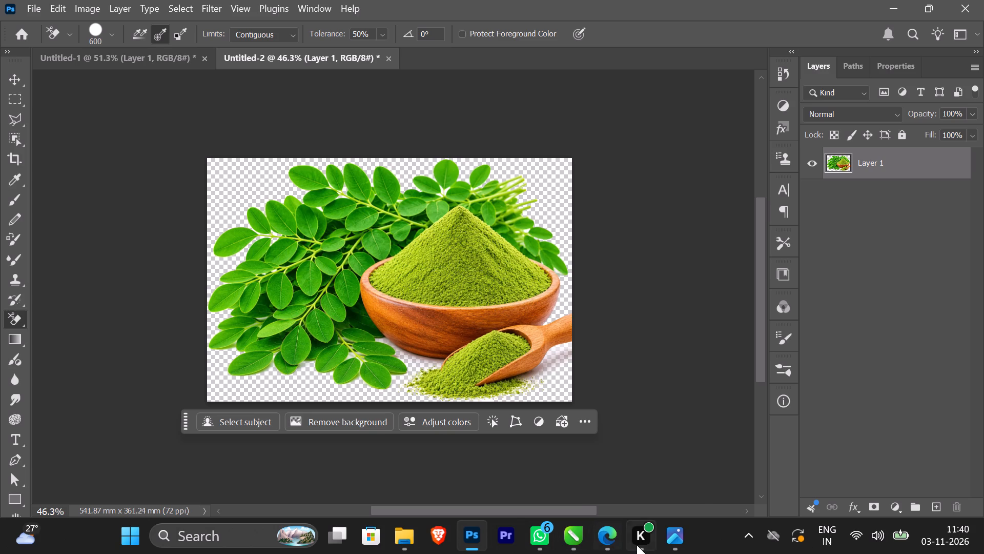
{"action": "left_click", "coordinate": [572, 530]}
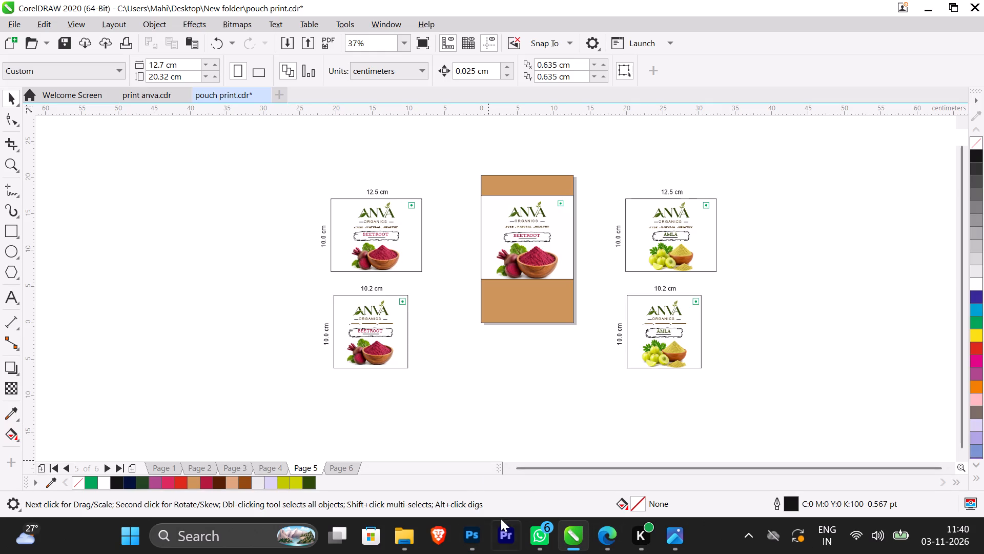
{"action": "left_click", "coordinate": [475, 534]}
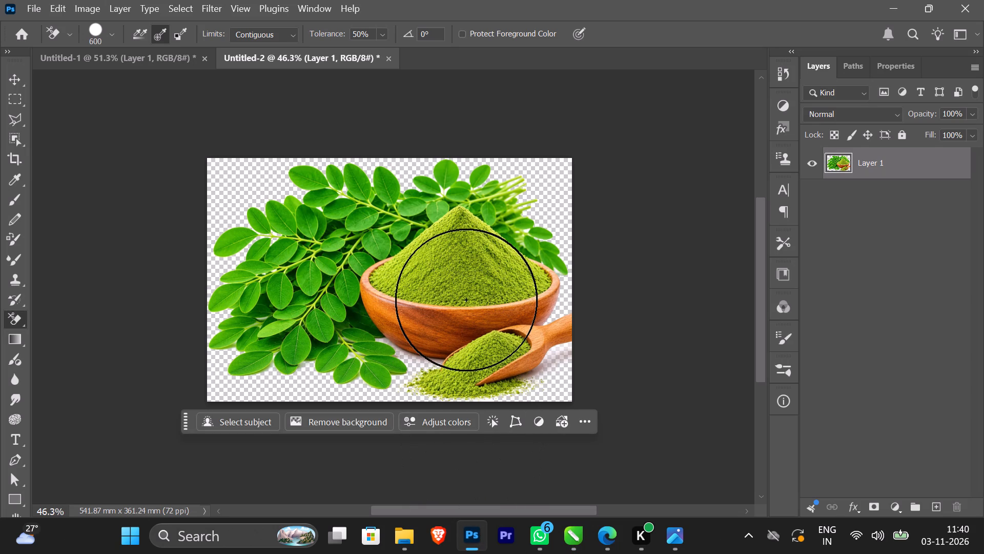
Add an empty layer to the document and delete the leaf-and-powder image layer, Layer 1.
{"action": "left_click", "coordinate": [19, 81]}
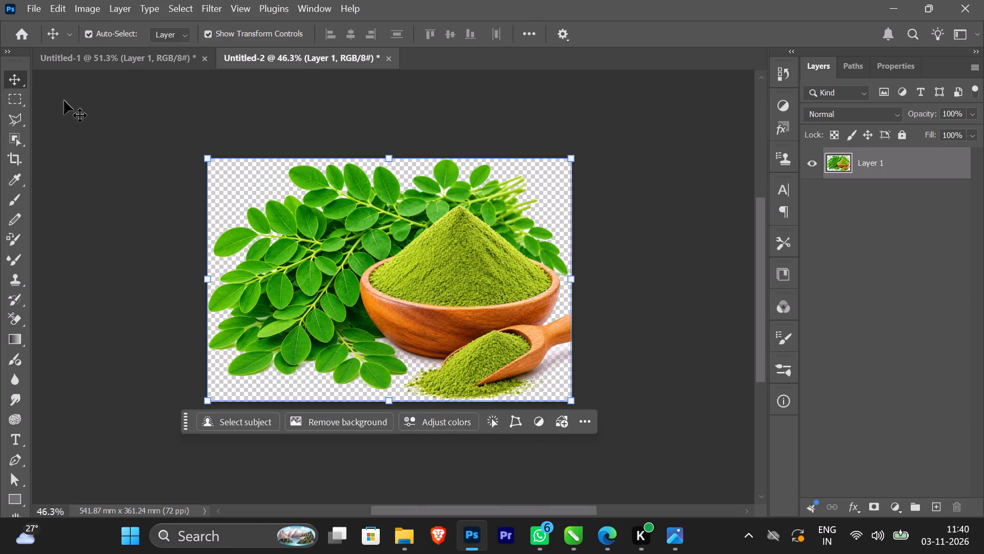
{"action": "key", "text": "BackSpace"}
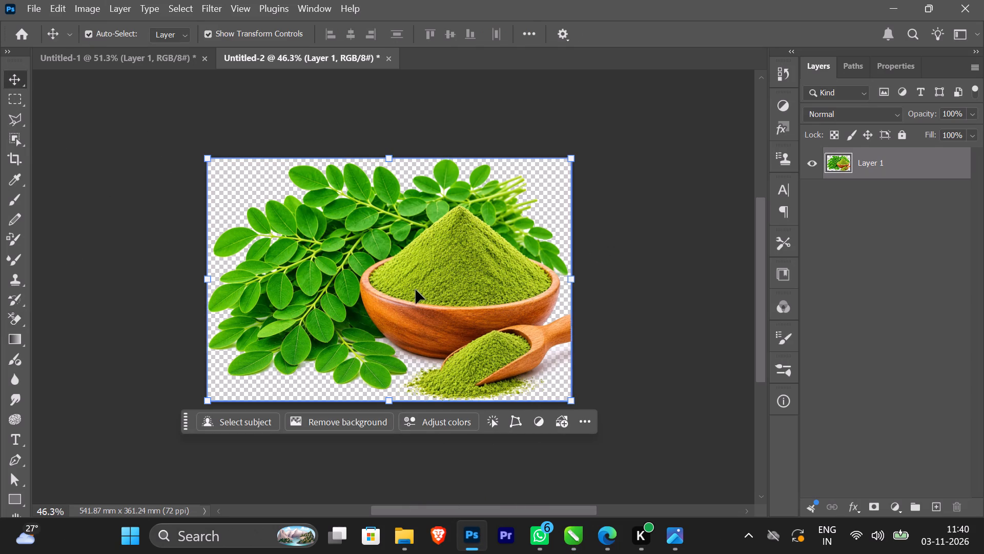
{"action": "left_click", "coordinate": [932, 512]}
{"action": "left_click", "coordinate": [850, 198]}
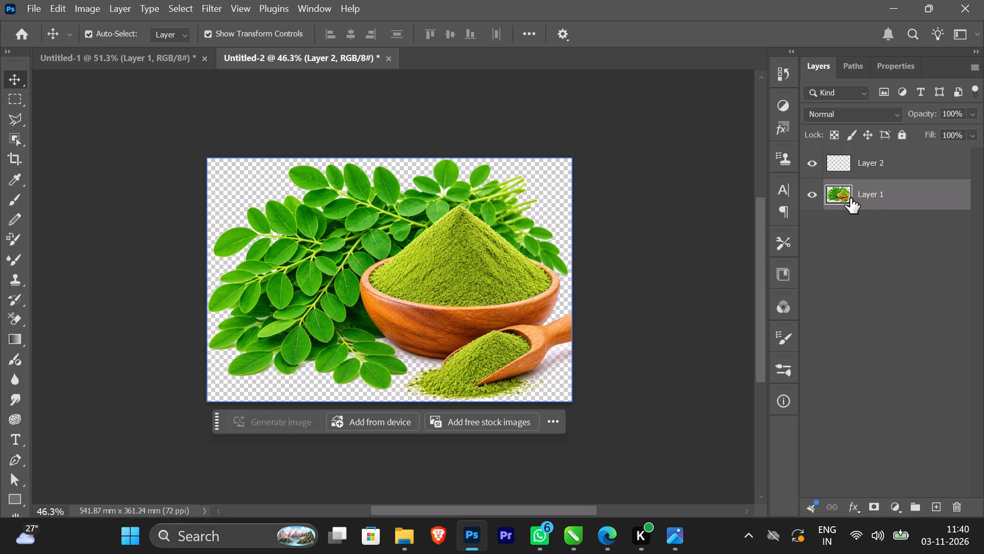
{"action": "left_click_drag", "start_coordinate": [850, 198], "coordinate": [965, 518]}
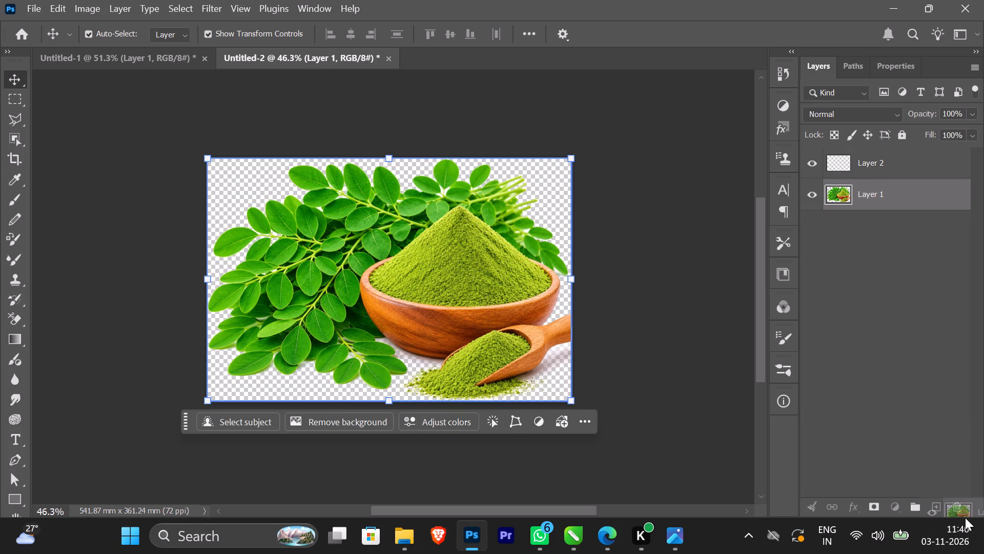
{"action": "left_click_drag", "start_coordinate": [965, 518], "coordinate": [964, 516]}
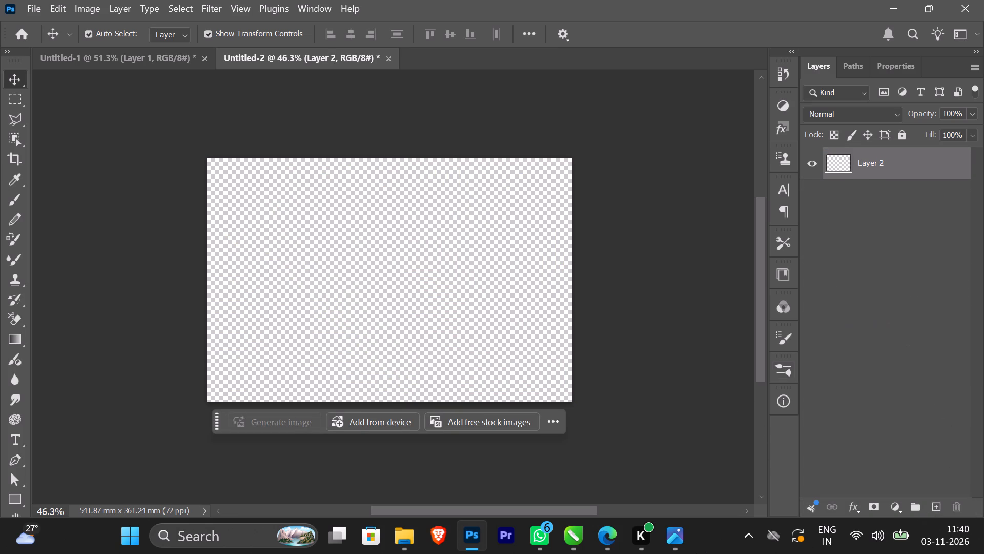
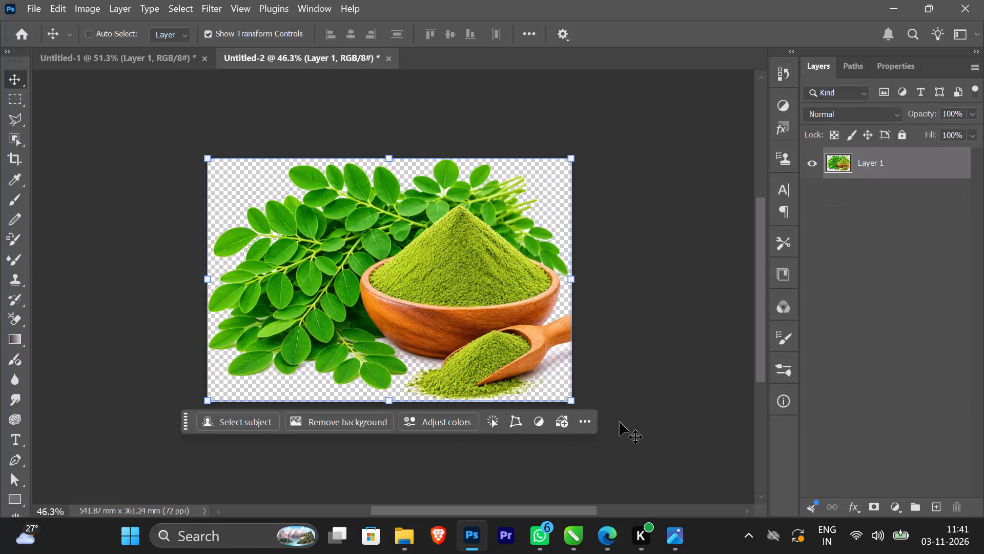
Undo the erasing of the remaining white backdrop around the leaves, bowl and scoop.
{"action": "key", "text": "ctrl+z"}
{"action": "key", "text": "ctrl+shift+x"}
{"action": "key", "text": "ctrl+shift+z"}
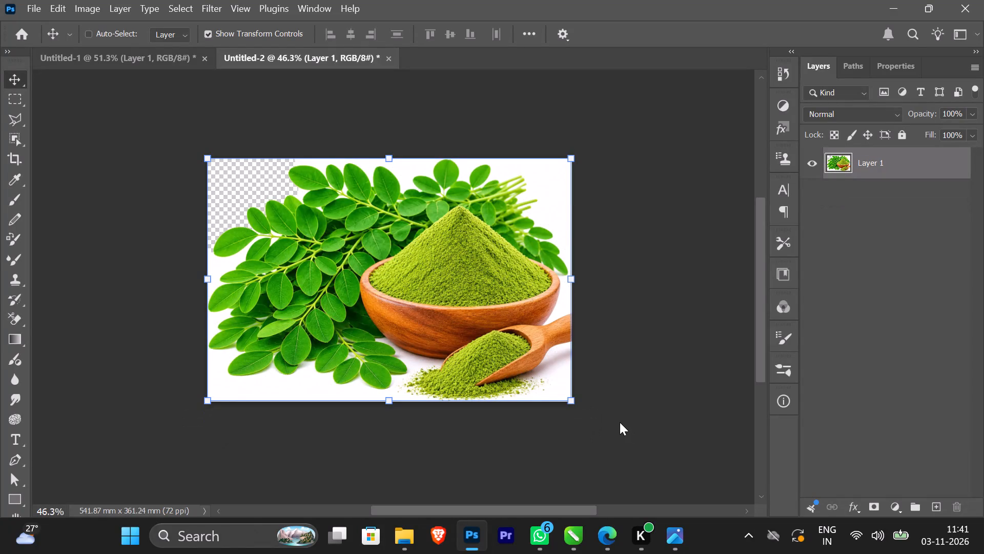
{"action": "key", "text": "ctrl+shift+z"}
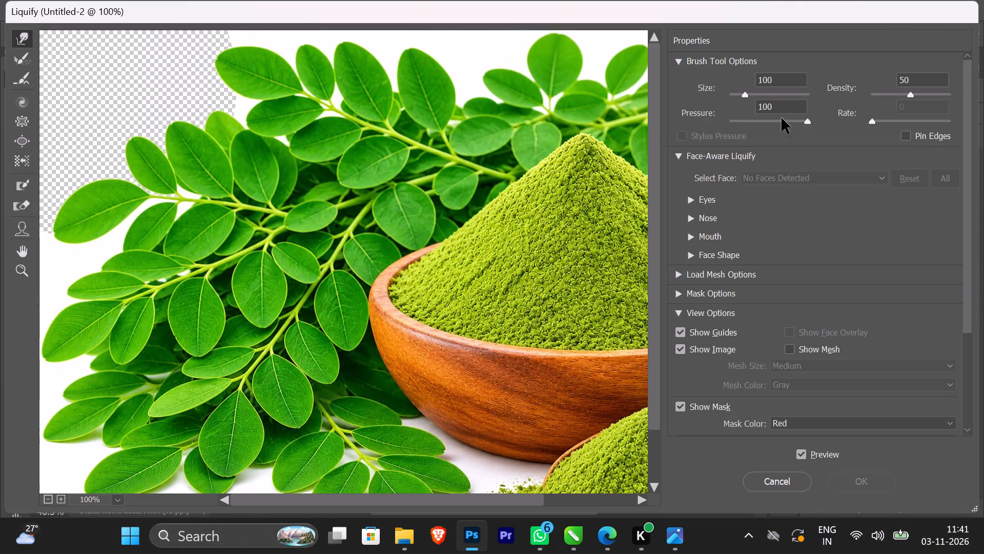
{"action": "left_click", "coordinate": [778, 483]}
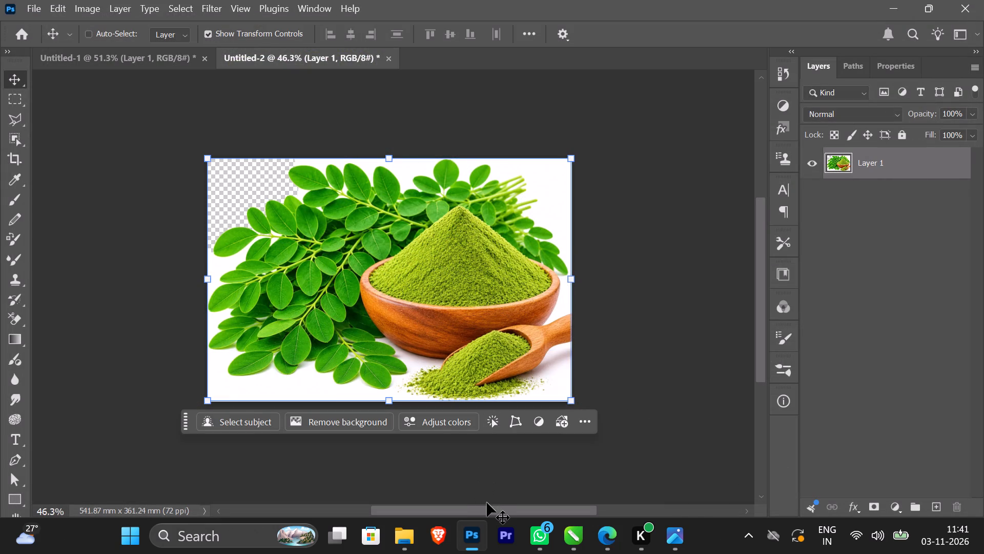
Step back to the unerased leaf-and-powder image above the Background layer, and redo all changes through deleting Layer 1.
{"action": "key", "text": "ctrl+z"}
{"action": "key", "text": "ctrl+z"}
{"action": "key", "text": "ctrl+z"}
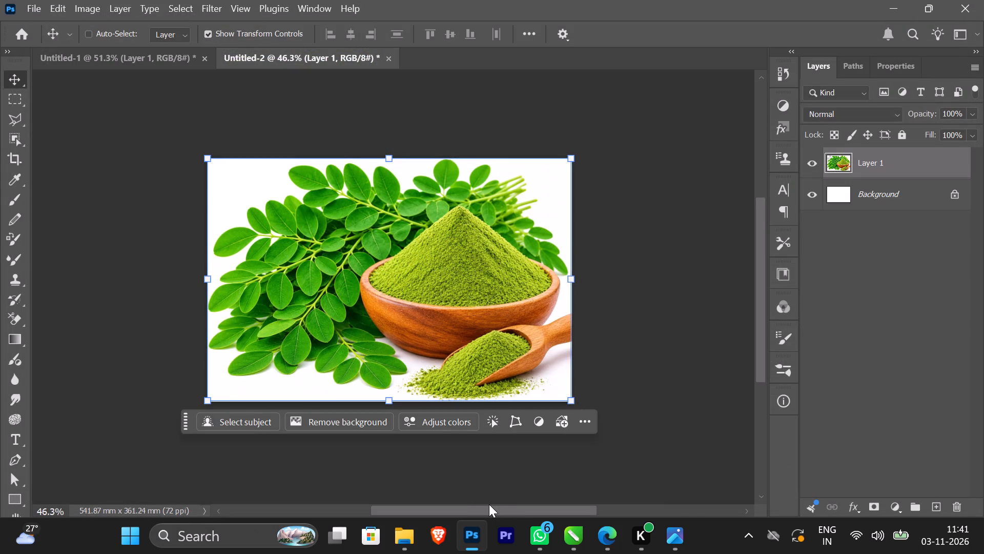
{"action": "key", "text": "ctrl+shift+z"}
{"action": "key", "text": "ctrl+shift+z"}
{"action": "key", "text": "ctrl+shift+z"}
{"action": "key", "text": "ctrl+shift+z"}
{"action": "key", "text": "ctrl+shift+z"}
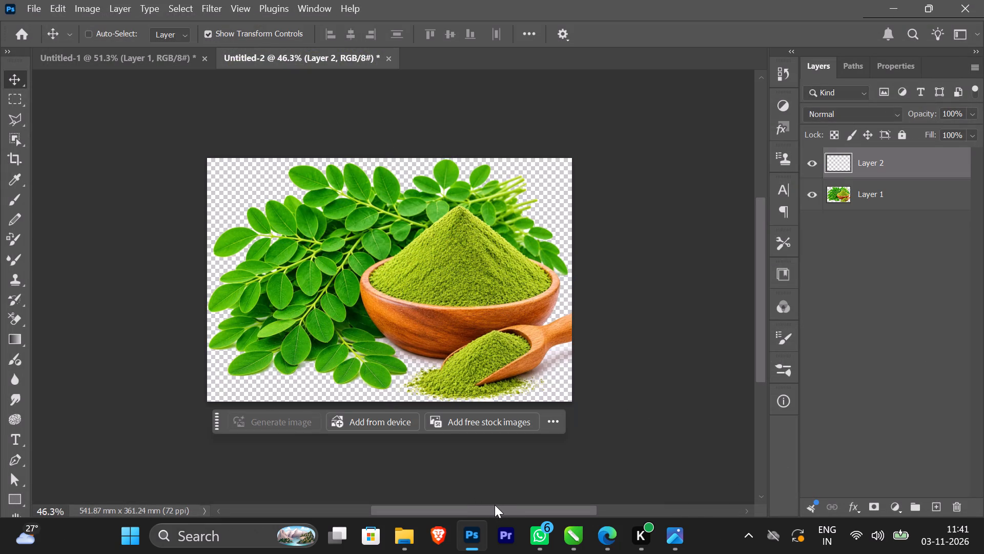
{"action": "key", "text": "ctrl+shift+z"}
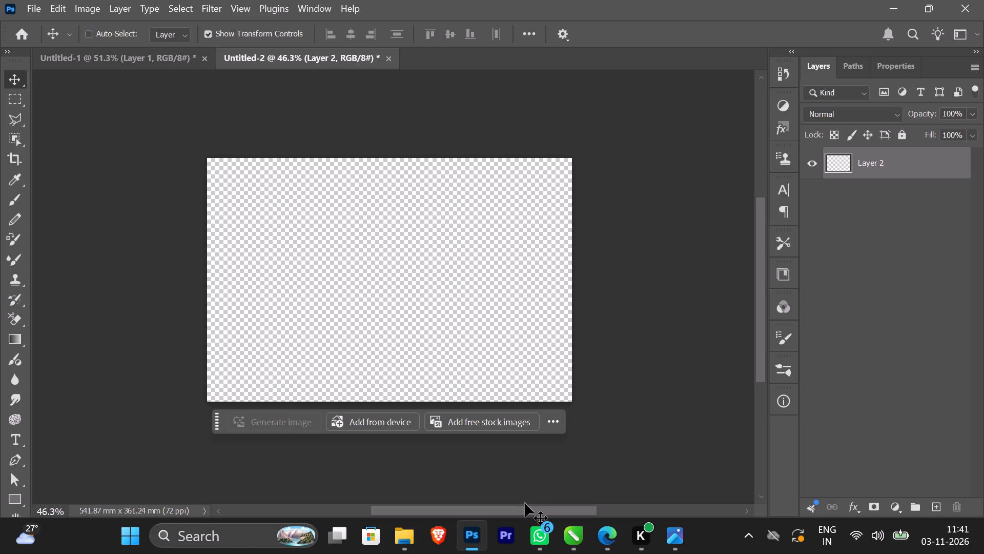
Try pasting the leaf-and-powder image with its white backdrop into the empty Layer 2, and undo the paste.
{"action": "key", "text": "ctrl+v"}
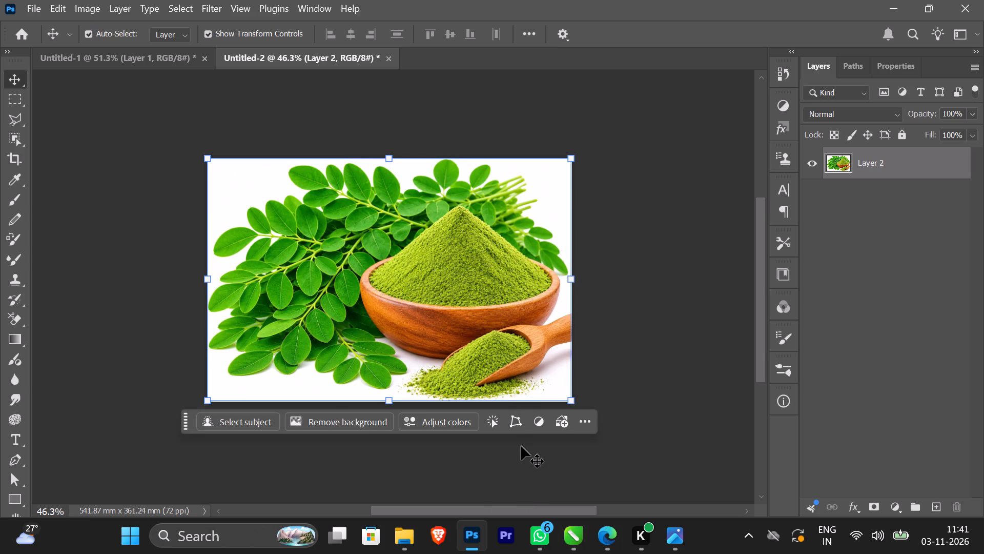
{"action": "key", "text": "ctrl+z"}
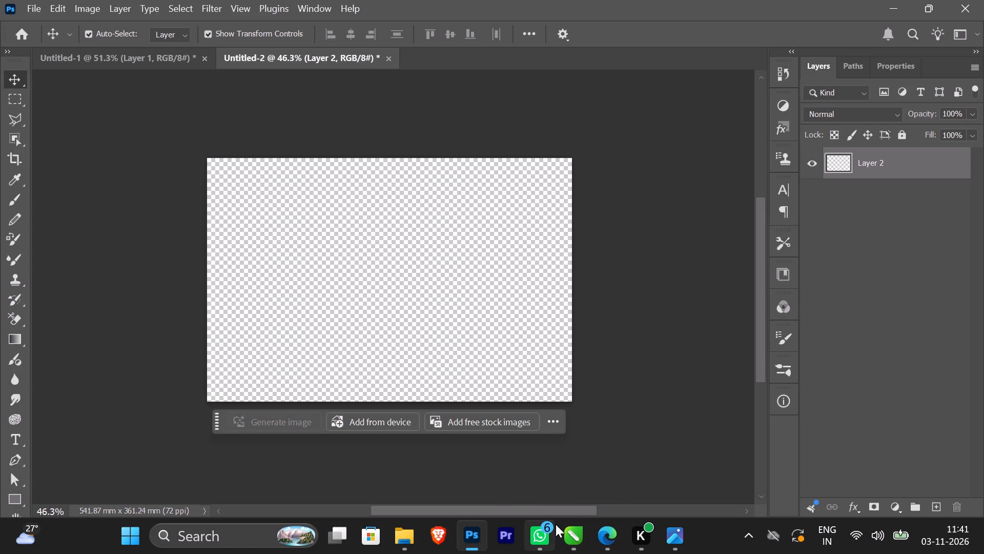
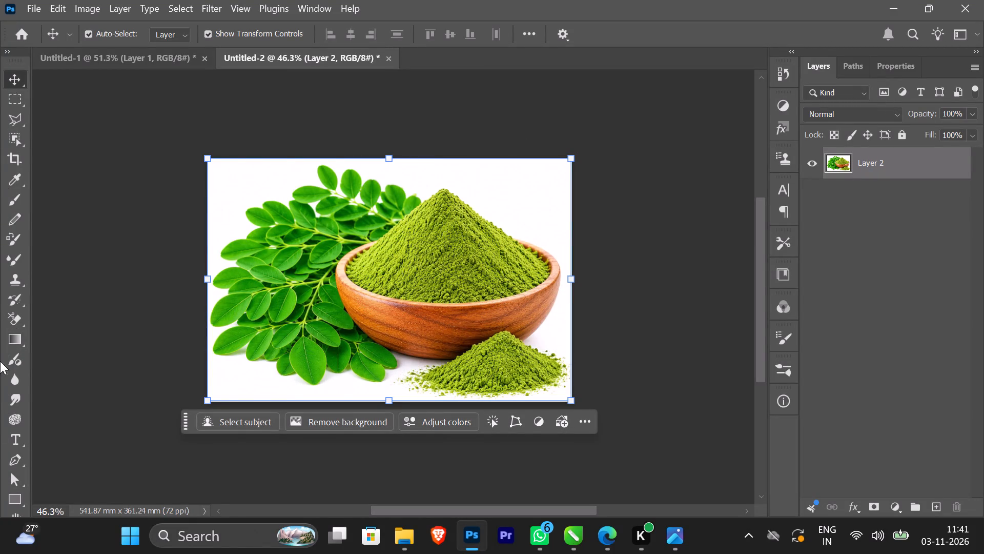
Erase the white backdrop above and around the upper leaves on Layer 2 using the Background Eraser.
{"action": "left_click", "coordinate": [14, 326]}
{"action": "left_click_drag", "start_coordinate": [215, 189], "coordinate": [606, 131]}
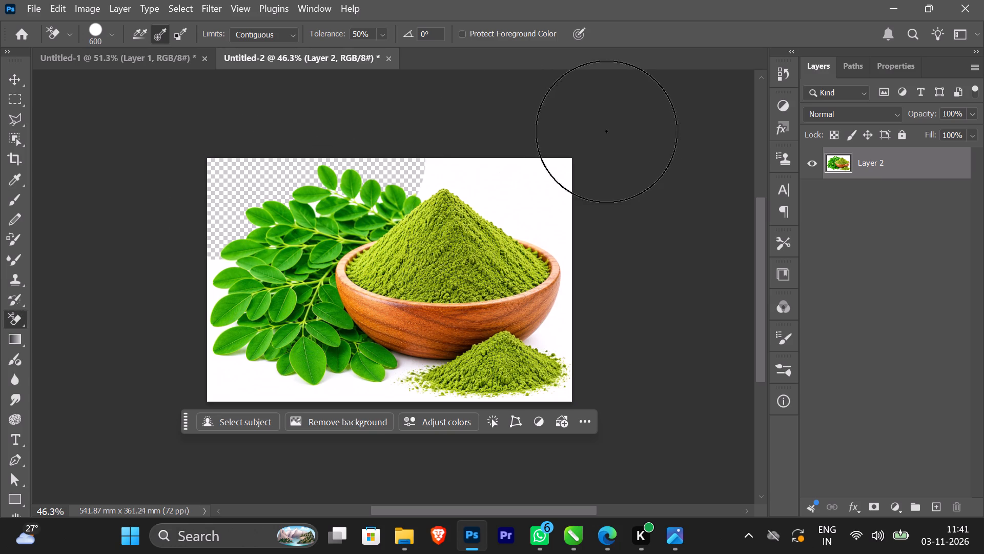
Erase the white backdrop around the moringa leaves, powder bowl and spilled powder with the Background Eraser, finishing with the layer deselected.
{"action": "left_click_drag", "start_coordinate": [606, 131], "coordinate": [565, 338]}
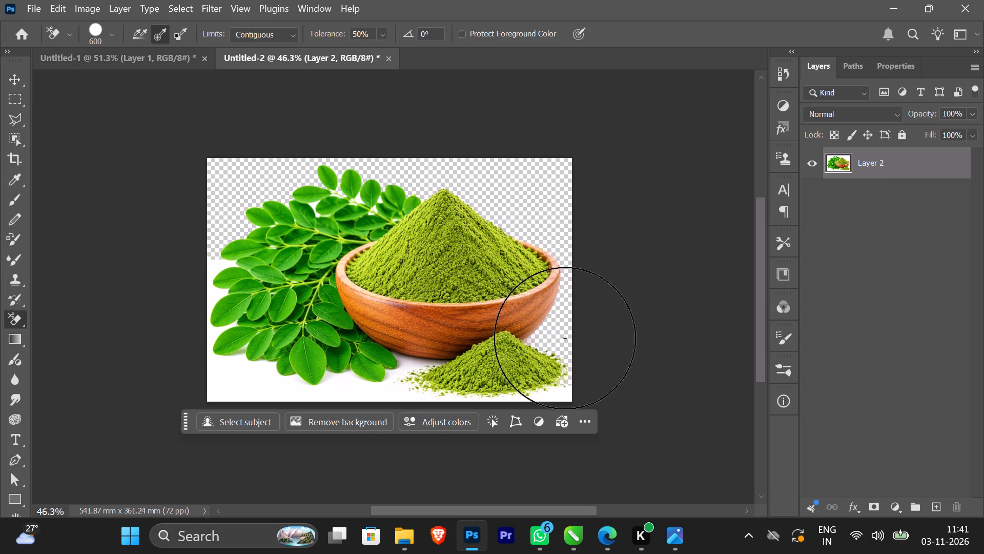
{"action": "left_click_drag", "start_coordinate": [565, 338], "coordinate": [222, 387]}
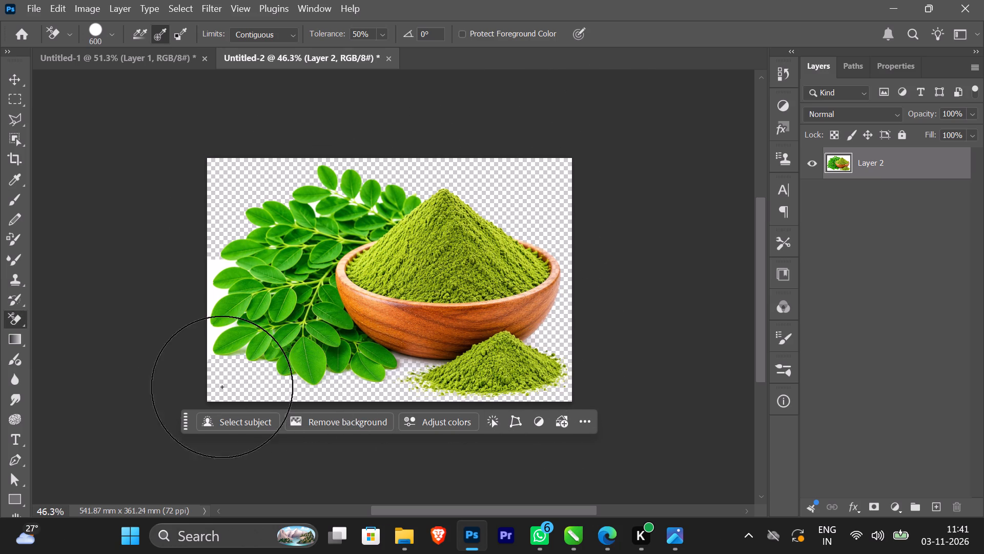
{"action": "left_click_drag", "start_coordinate": [222, 387], "coordinate": [214, 327]}
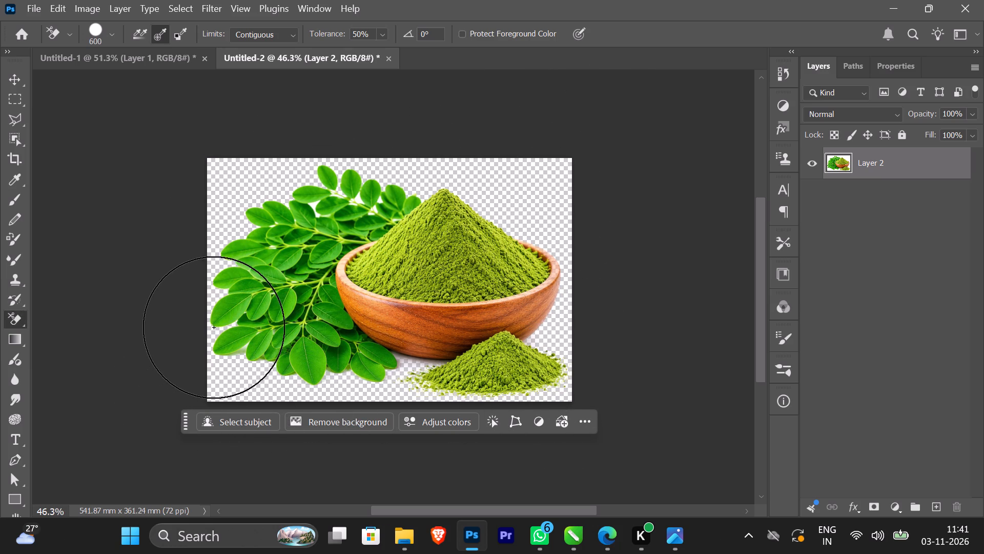
{"action": "left_click_drag", "start_coordinate": [214, 327], "coordinate": [369, 414]}
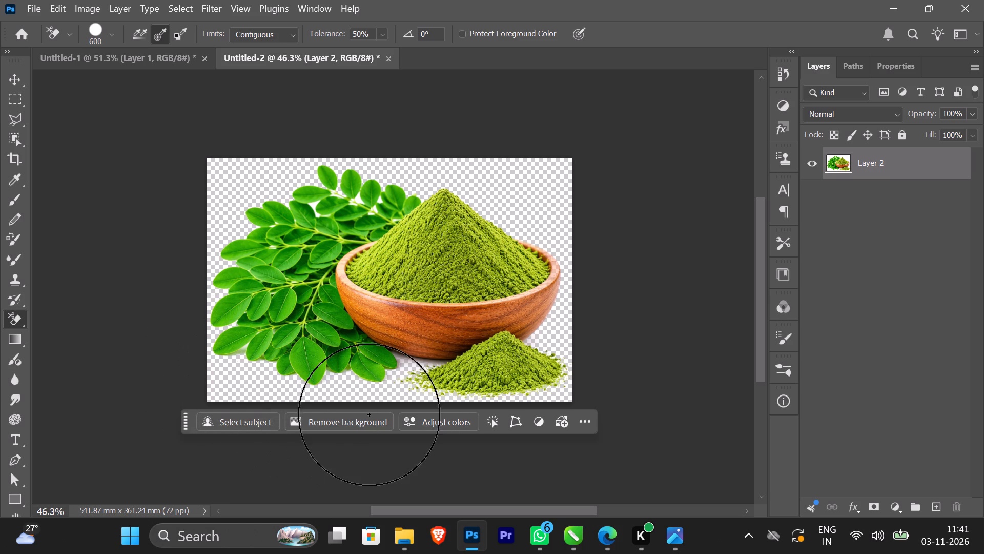
{"action": "left_click_drag", "start_coordinate": [369, 414], "coordinate": [537, 177]}
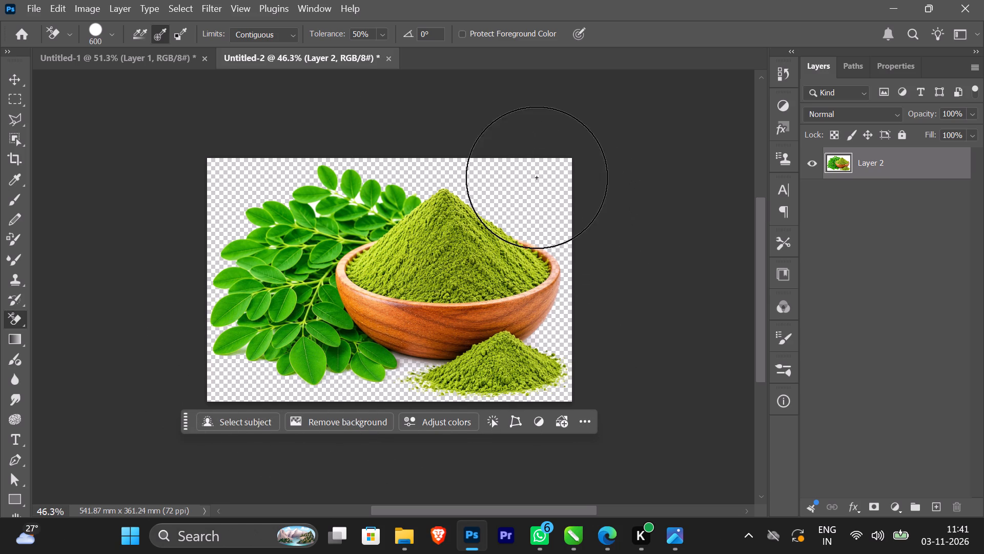
{"action": "left_click_drag", "start_coordinate": [537, 177], "coordinate": [357, 201]}
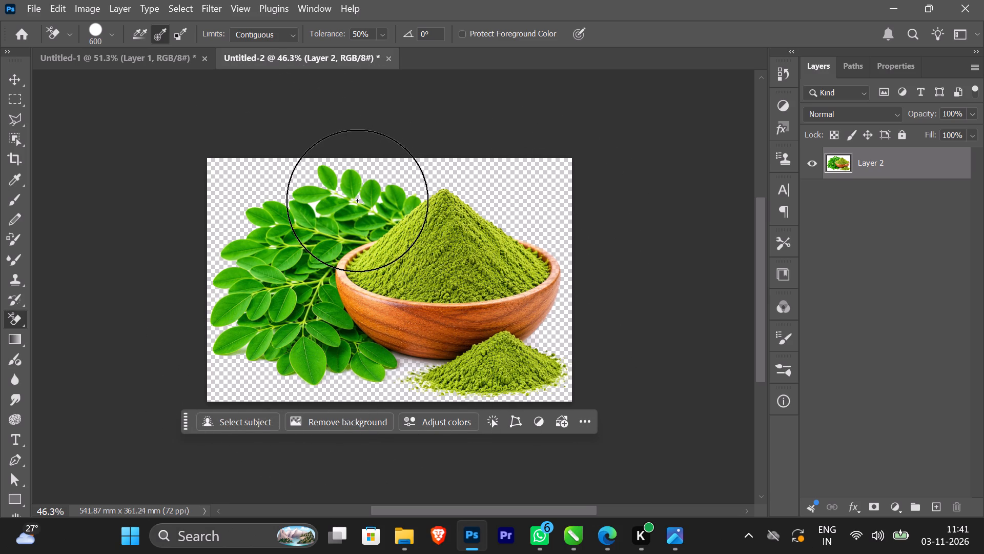
{"action": "left_click_drag", "start_coordinate": [357, 201], "coordinate": [376, 206]}
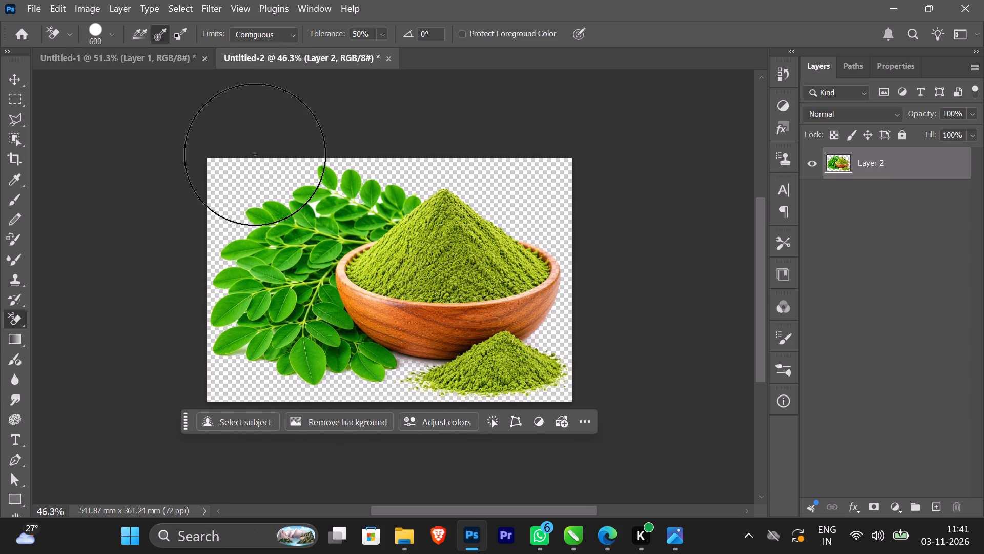
{"action": "left_click", "coordinate": [314, 206]}
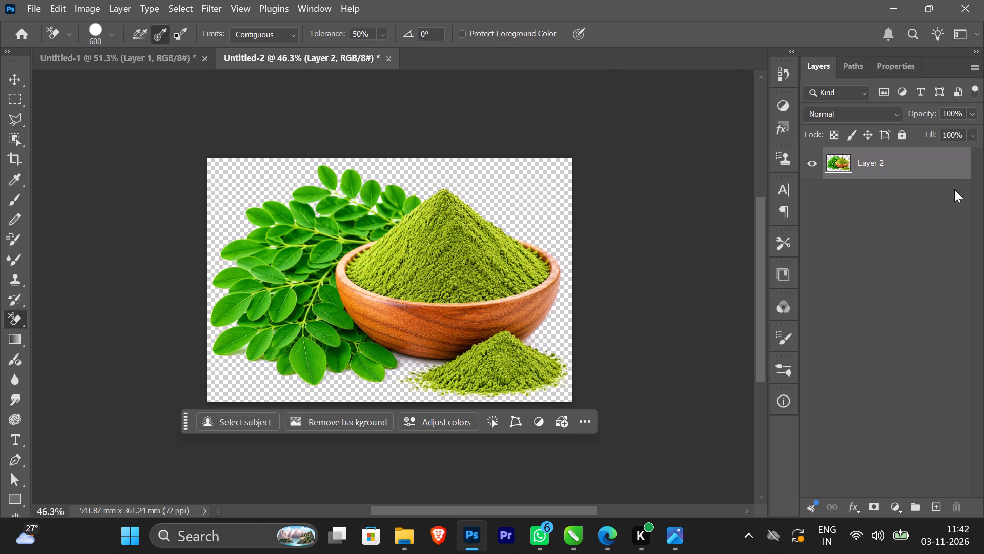
{"action": "left_click", "coordinate": [23, 80]}
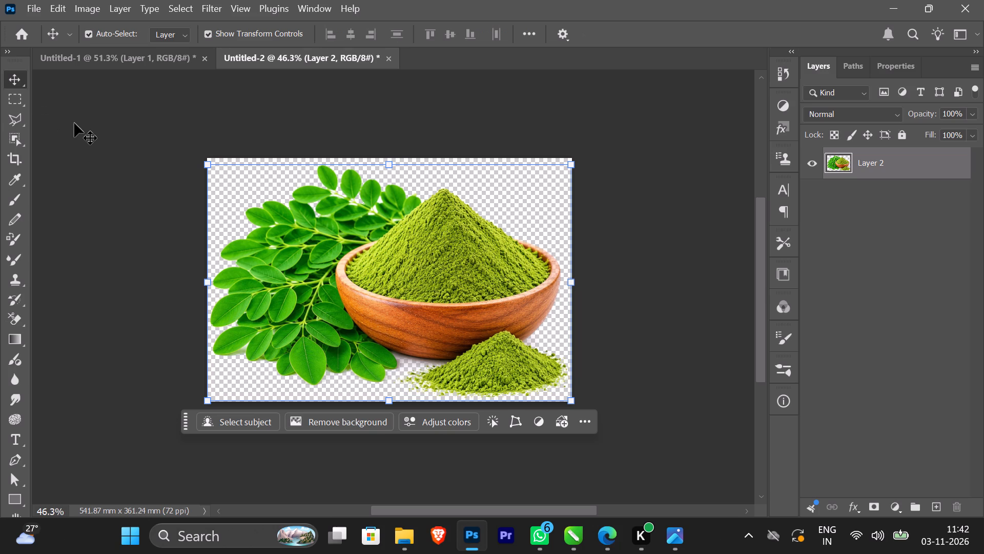
{"action": "left_click", "coordinate": [74, 123]}
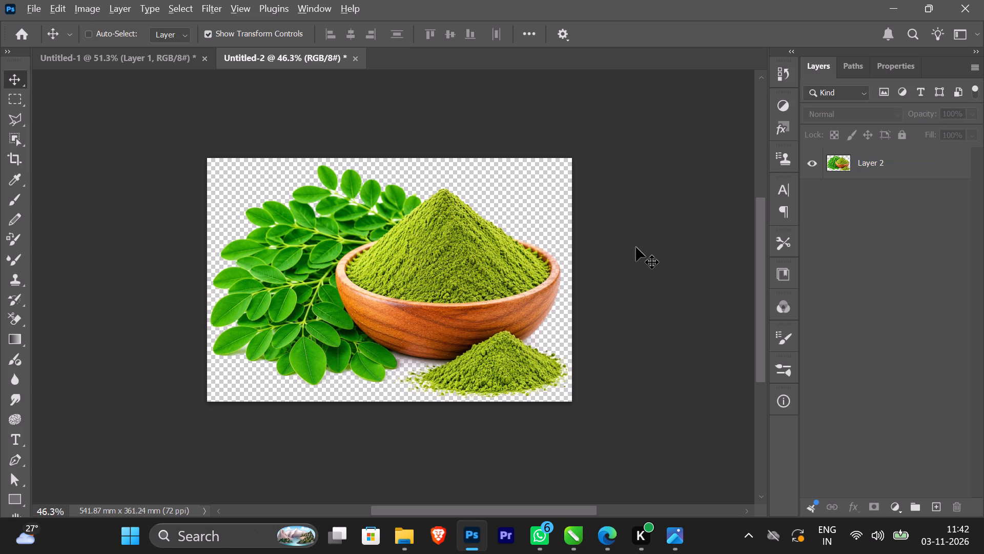
Export the moringa cutout as a transparent PNG named "png moringa" in the anva folder.
{"action": "key", "text": "ctrl+alt+shift+w"}
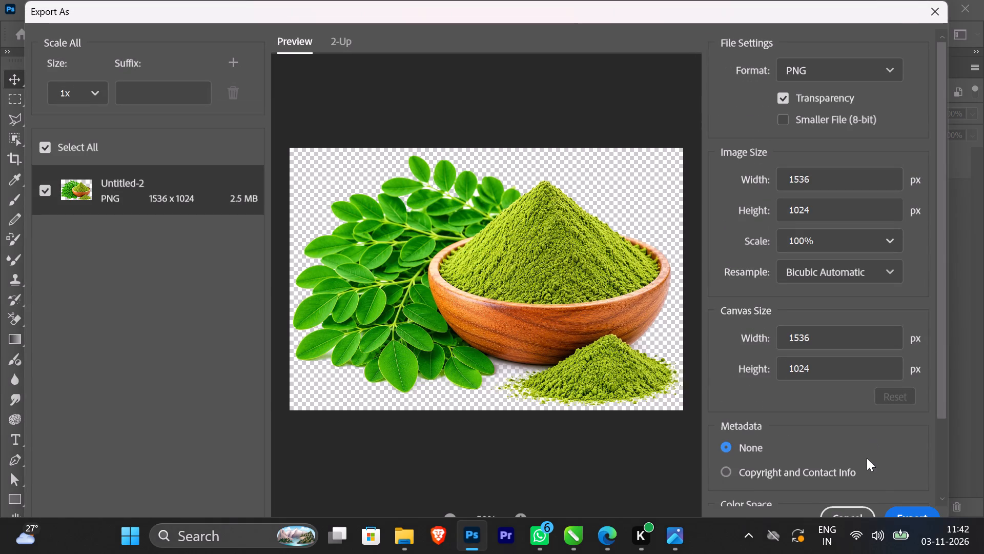
{"action": "left_click", "coordinate": [904, 507]}
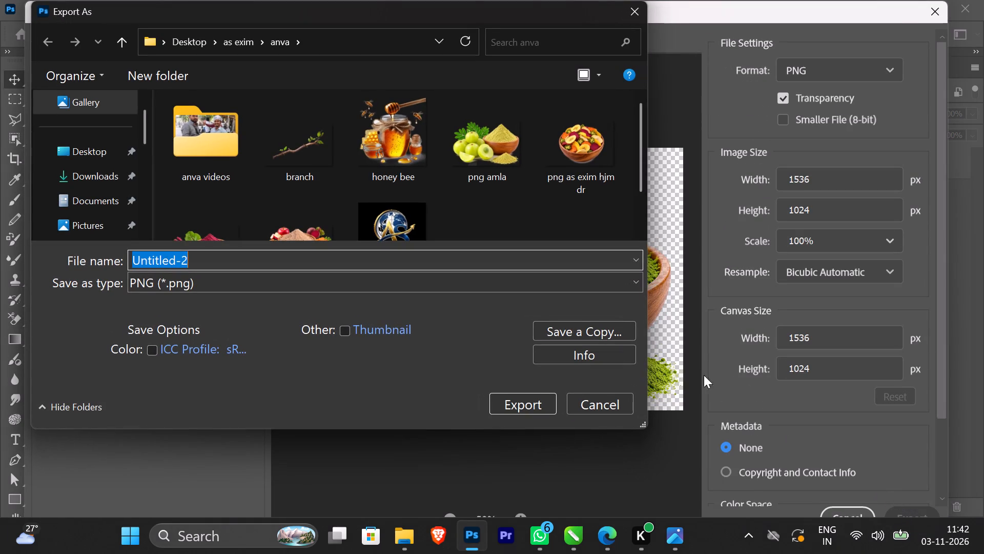
{"action": "left_click", "coordinate": [512, 155]}
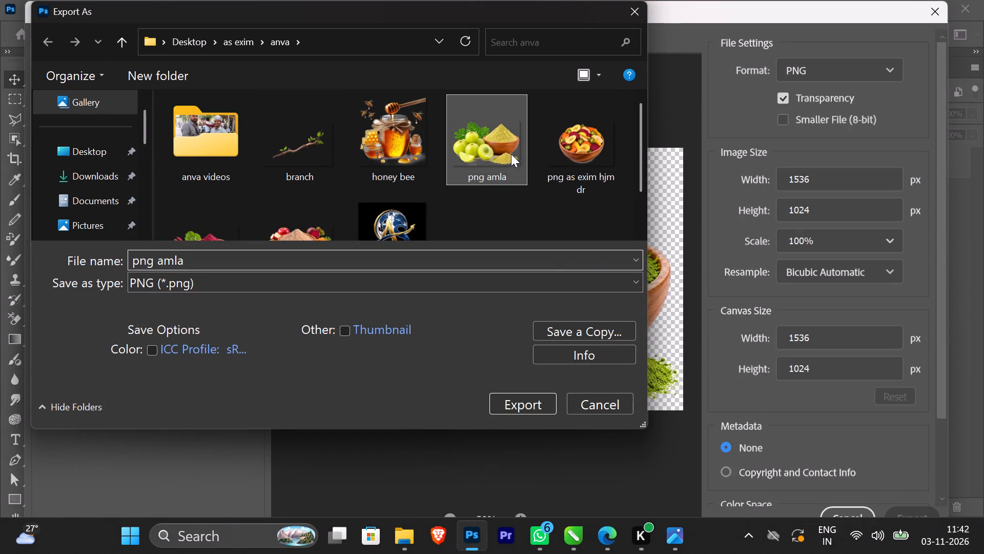
{"action": "left_click", "coordinate": [202, 255]}
{"action": "left_click", "coordinate": [201, 253]}
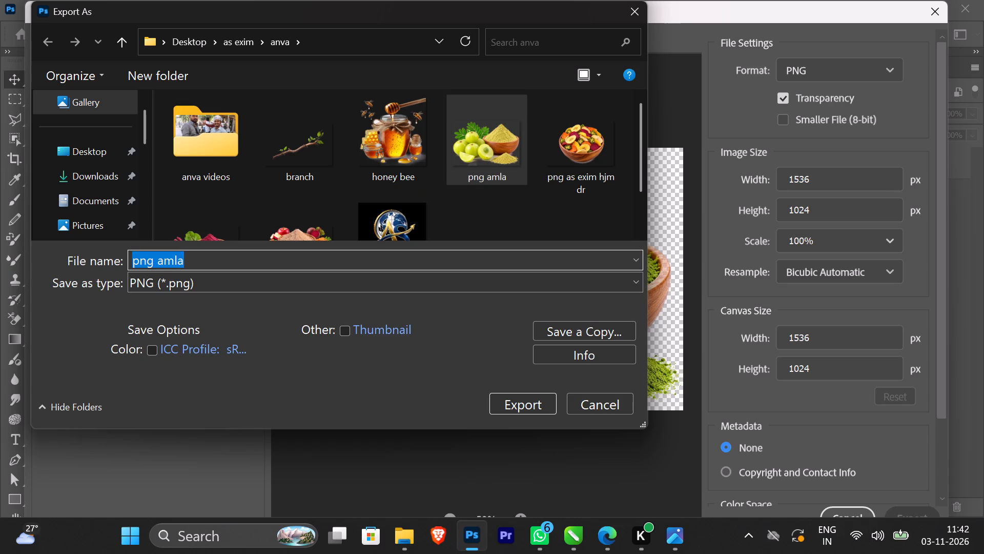
{"action": "left_click", "coordinate": [202, 251]}
{"action": "left_click", "coordinate": [188, 259]}
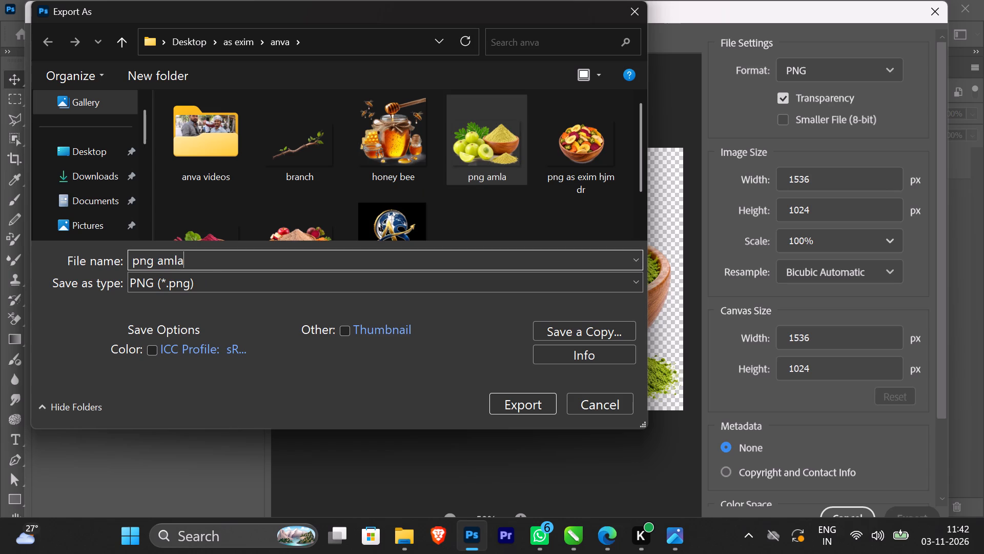
{"action": "key", "text": "BackSpace"}
{"action": "key", "text": "BackSpace"}
{"action": "key", "text": "BackSpace"}
{"action": "key", "text": "BackSpace"}
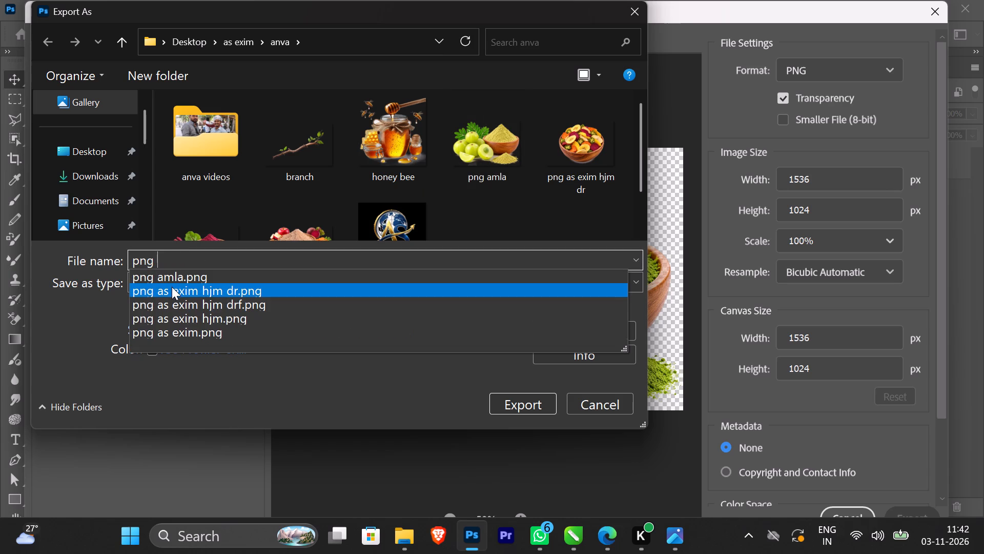
{"action": "key", "text": "m"}
{"action": "type", "text": "ori"}
{"action": "type", "text": "nga"}
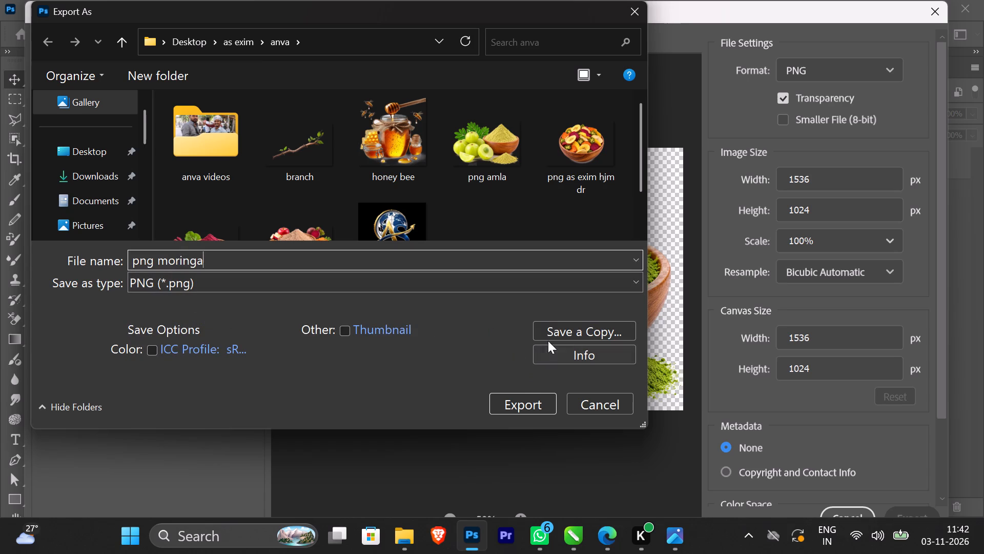
{"action": "left_click", "coordinate": [562, 337]}
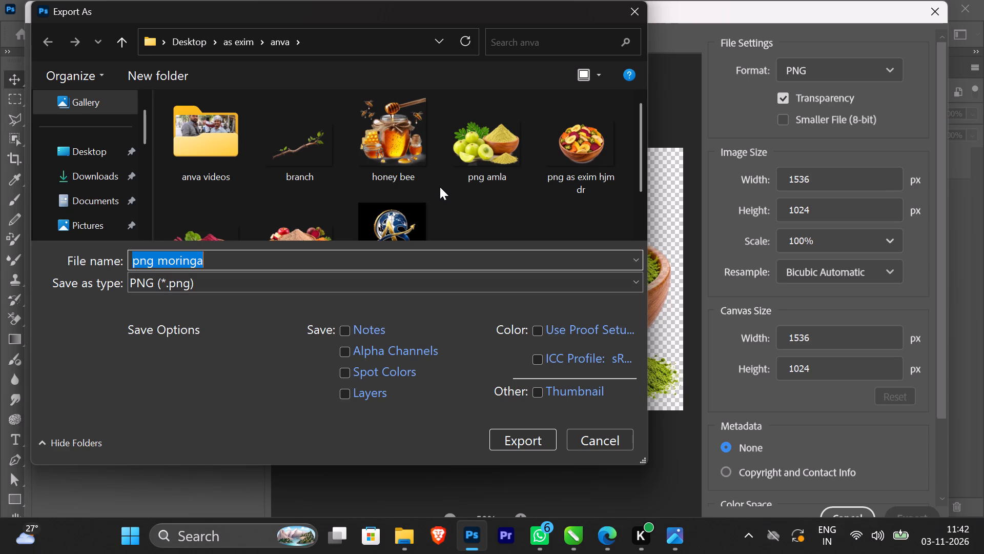
{"action": "scroll", "coordinate": [443, 179], "scroll_direction": "down", "scroll_amount": 1}
{"action": "scroll", "coordinate": [443, 178], "scroll_direction": "up", "scroll_amount": 1}
{"action": "left_click", "coordinate": [523, 431]}
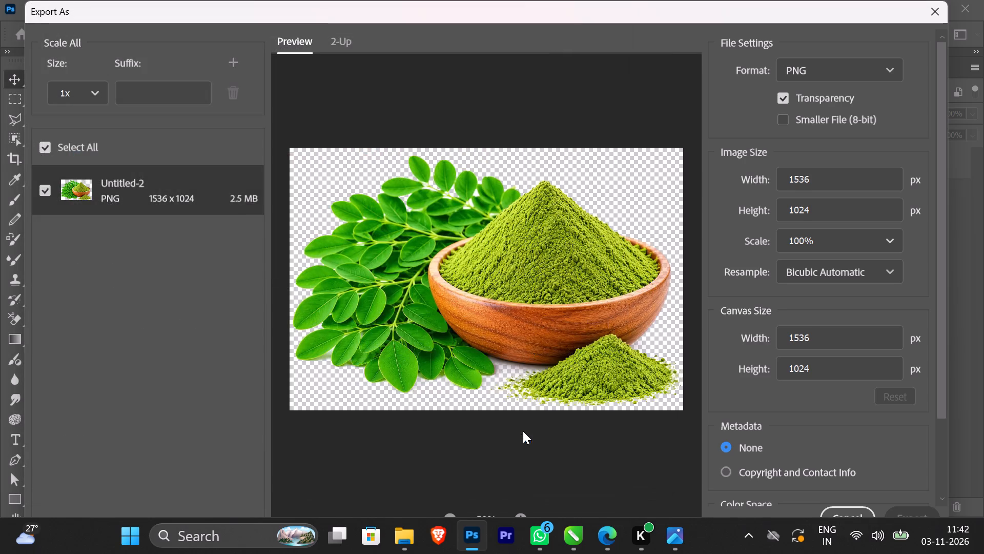
Open the exported "png moringa" file from File Explorer's recent files, copy the image to the clipboard and close the viewer.
{"action": "left_click", "coordinate": [405, 538]}
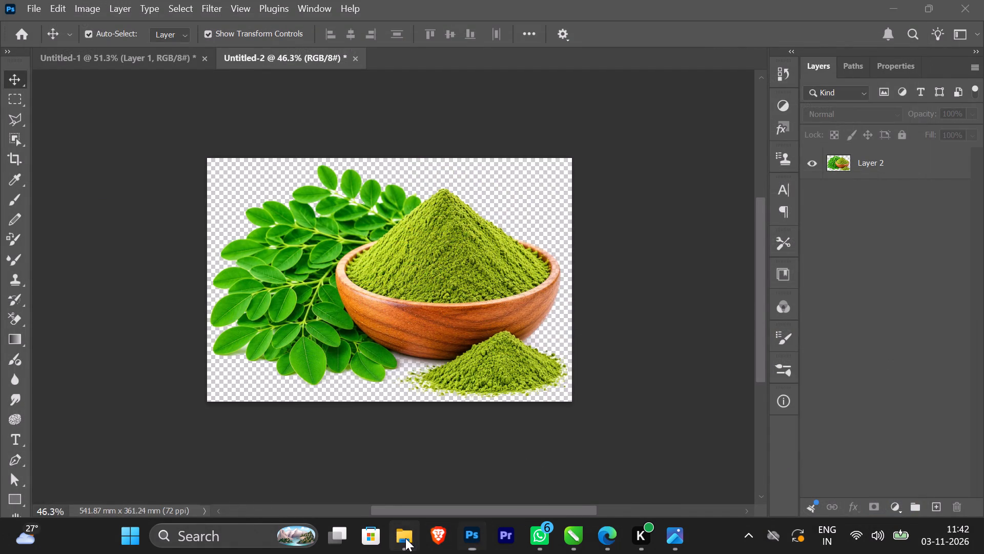
{"action": "right_click", "coordinate": [361, 401]}
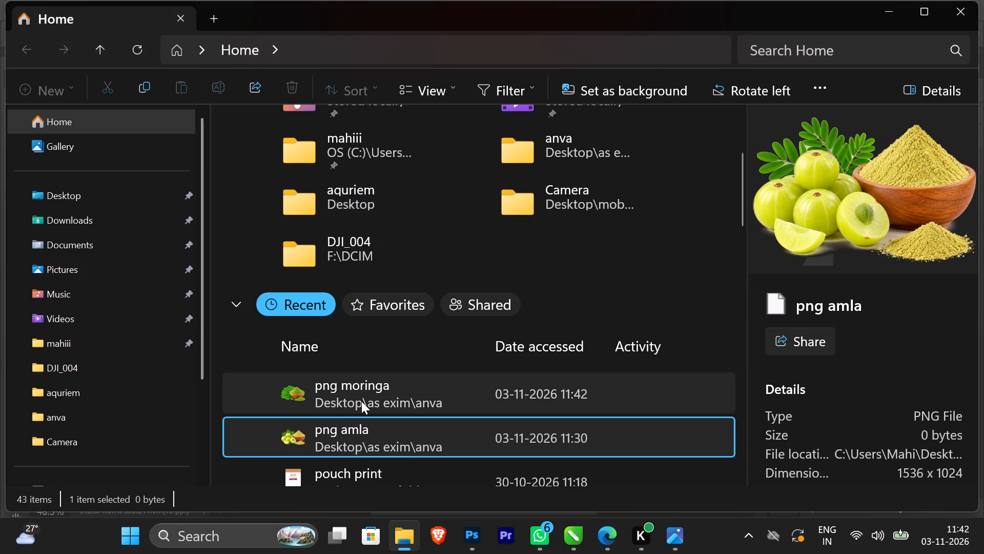
{"action": "left_click", "coordinate": [363, 401]}
{"action": "double_click", "coordinate": [329, 395]}
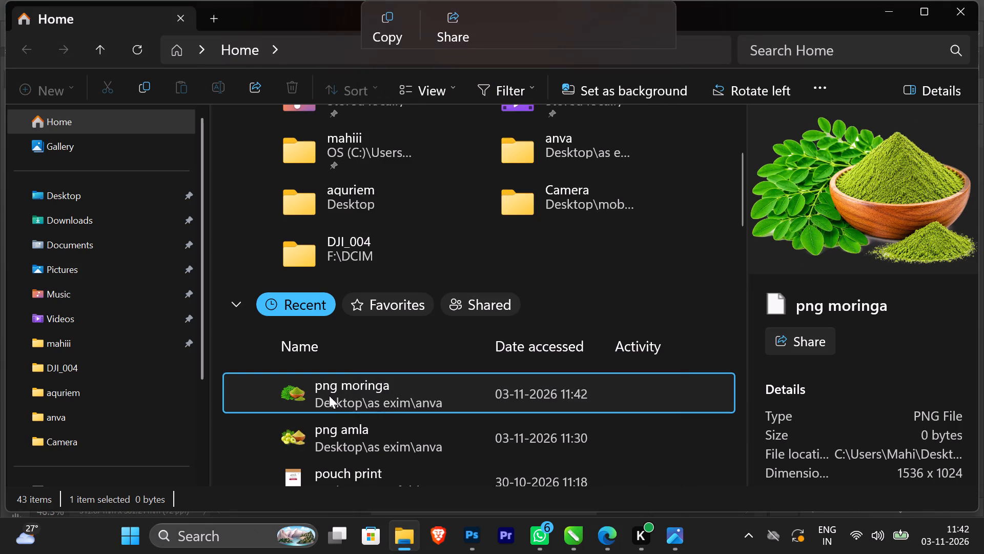
{"action": "right_click", "coordinate": [406, 275]}
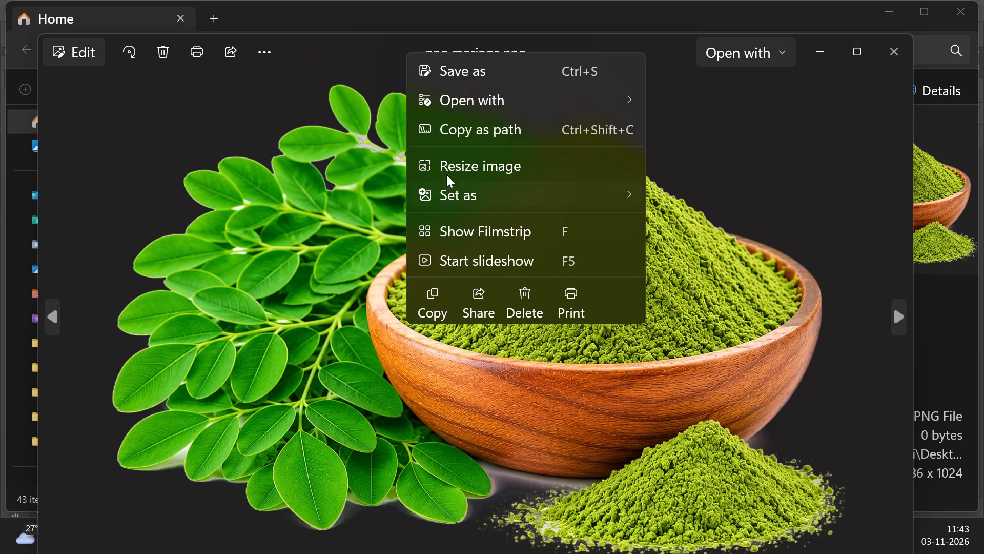
{"action": "left_click", "coordinate": [435, 301]}
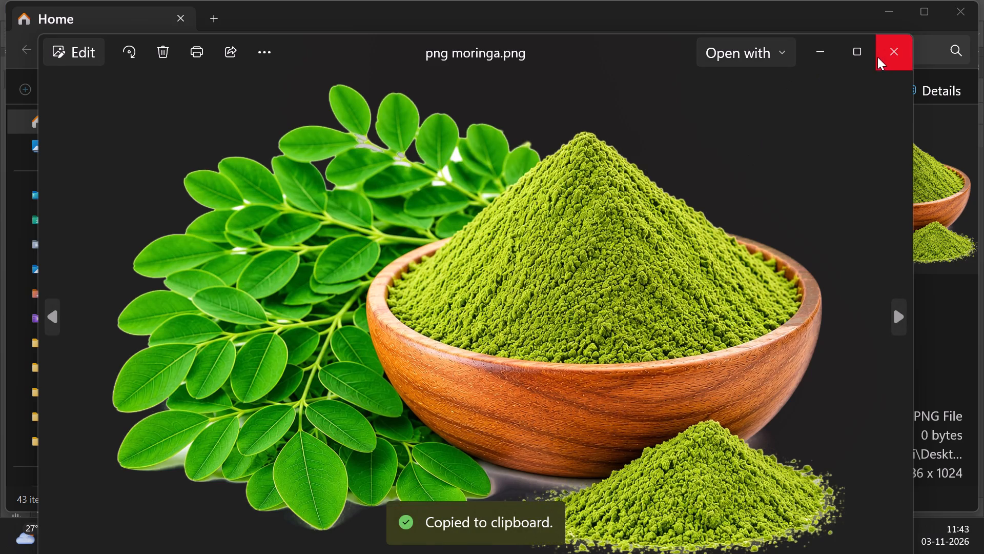
{"action": "left_click", "coordinate": [878, 56]}
{"action": "double_click", "coordinate": [343, 390]}
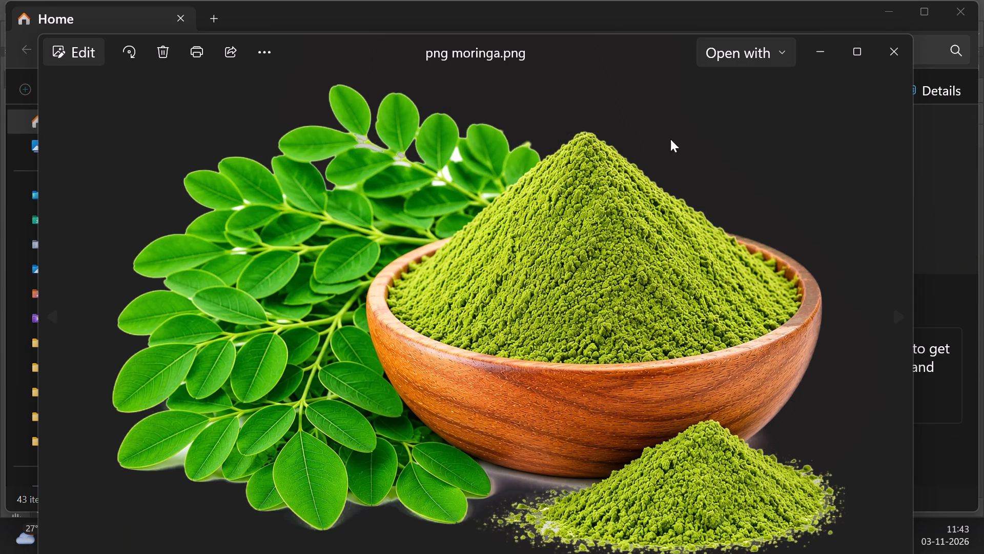
{"action": "left_click", "coordinate": [886, 49]}
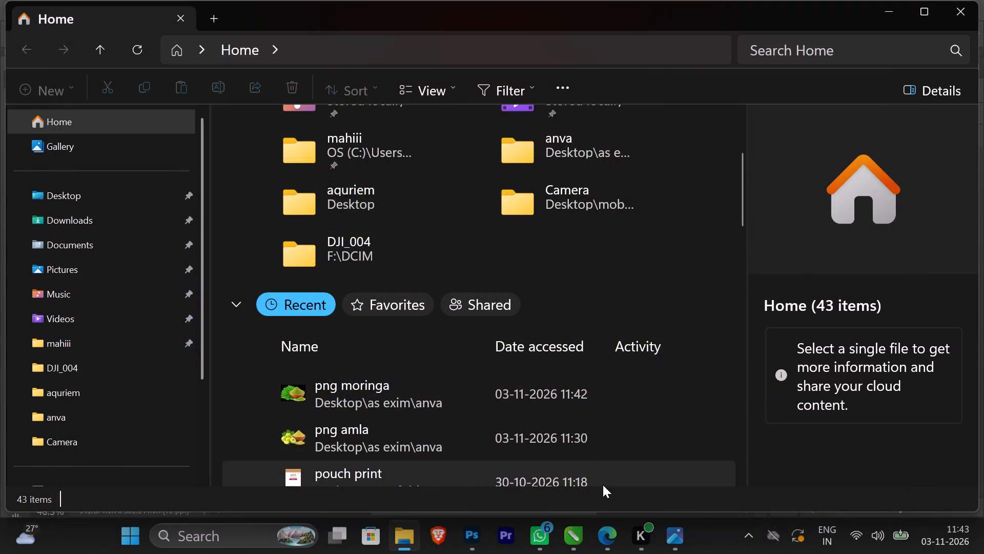
Switch to pouch print.cdr in CorelDRAW, paste the moringa image, scale it to about 21 × 14 cm and place it below the pouch mockup.
{"action": "left_click", "coordinate": [581, 533]}
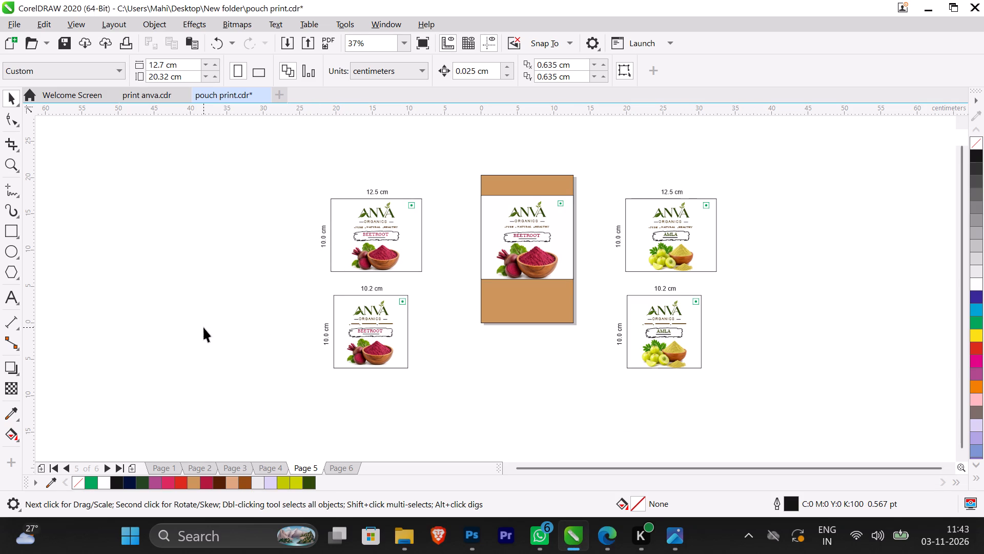
{"action": "key", "text": "ctrl+v"}
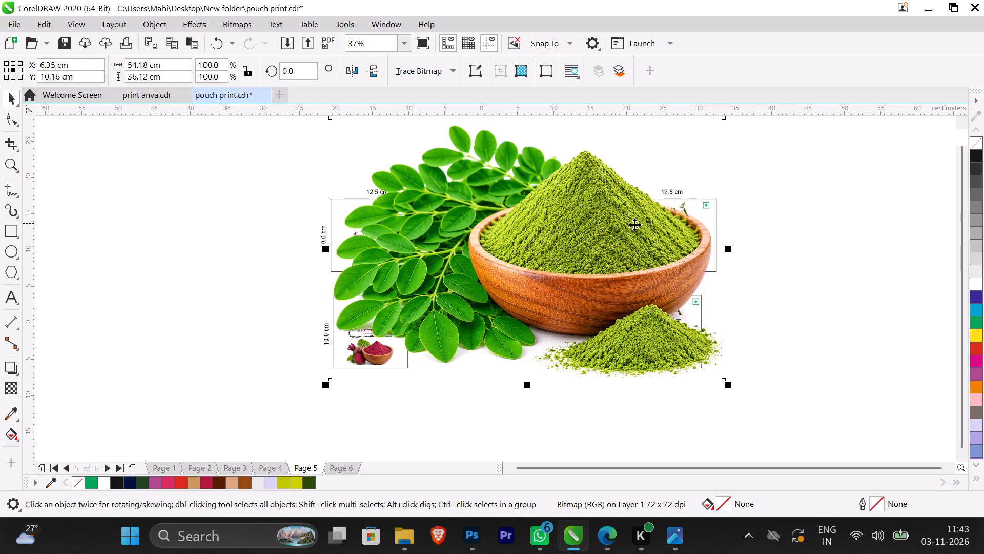
{"action": "left_click_drag", "start_coordinate": [560, 248], "coordinate": [427, 266]}
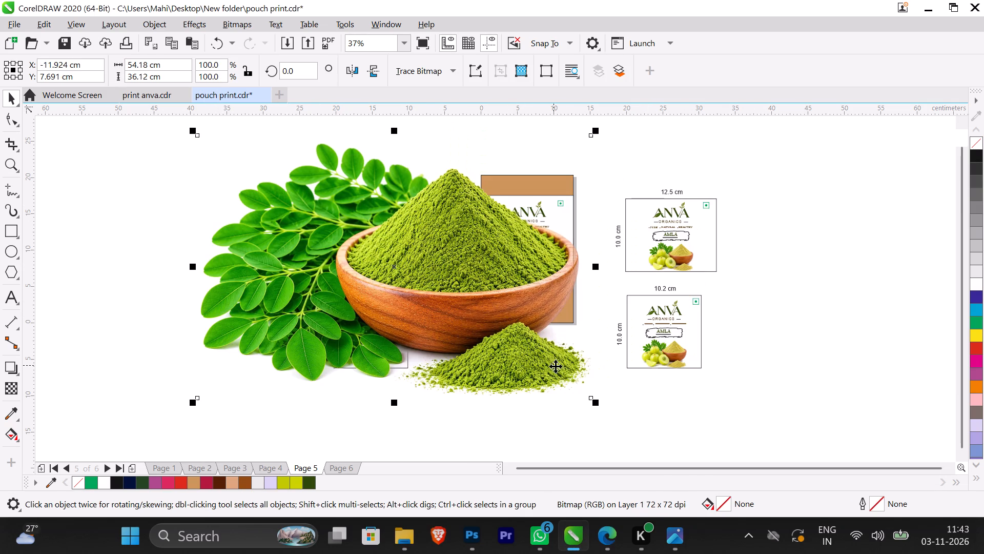
{"action": "left_click_drag", "start_coordinate": [596, 405], "coordinate": [504, 338], "text": "shift"}
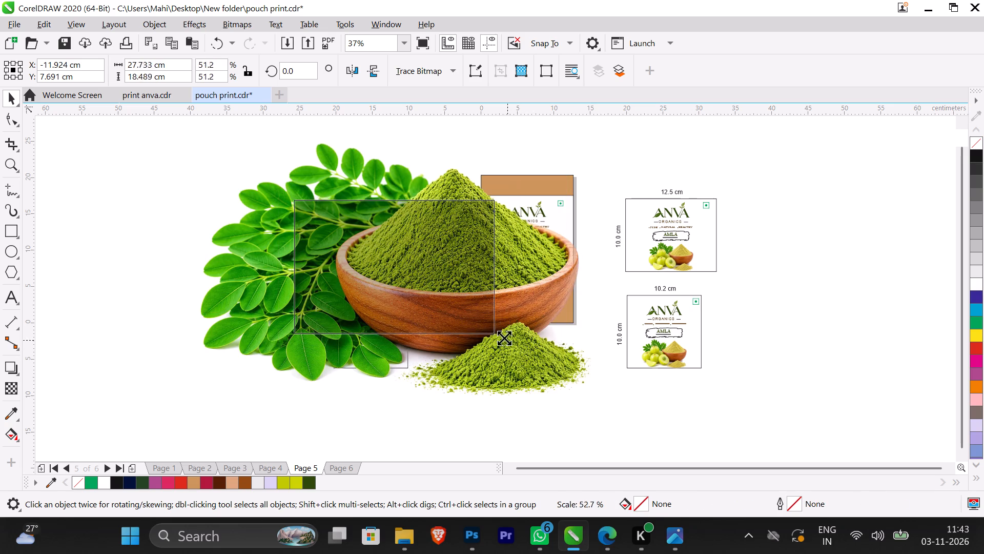
{"action": "left_click_drag", "start_coordinate": [504, 338], "coordinate": [495, 324], "text": "shift"}
{"action": "left_click_drag", "start_coordinate": [424, 283], "coordinate": [507, 408]}
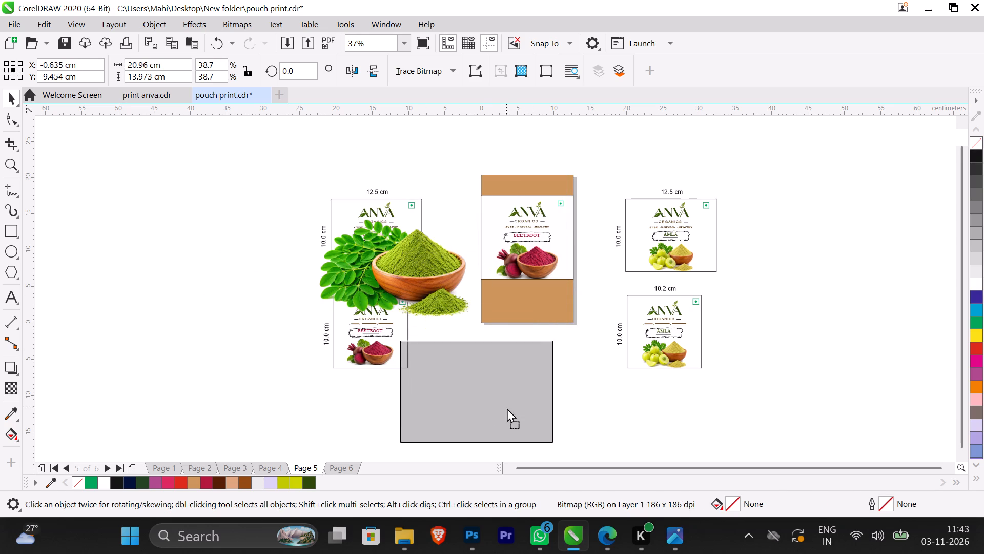
{"action": "left_click_drag", "start_coordinate": [507, 408], "coordinate": [507, 403]}
Duplicate both amla labels with their size captions and place the copies to the right of the originals.
{"action": "scroll", "coordinate": [508, 379], "scroll_direction": "down", "scroll_amount": 1}
{"action": "scroll", "coordinate": [617, 419], "scroll_direction": "up", "scroll_amount": 1}
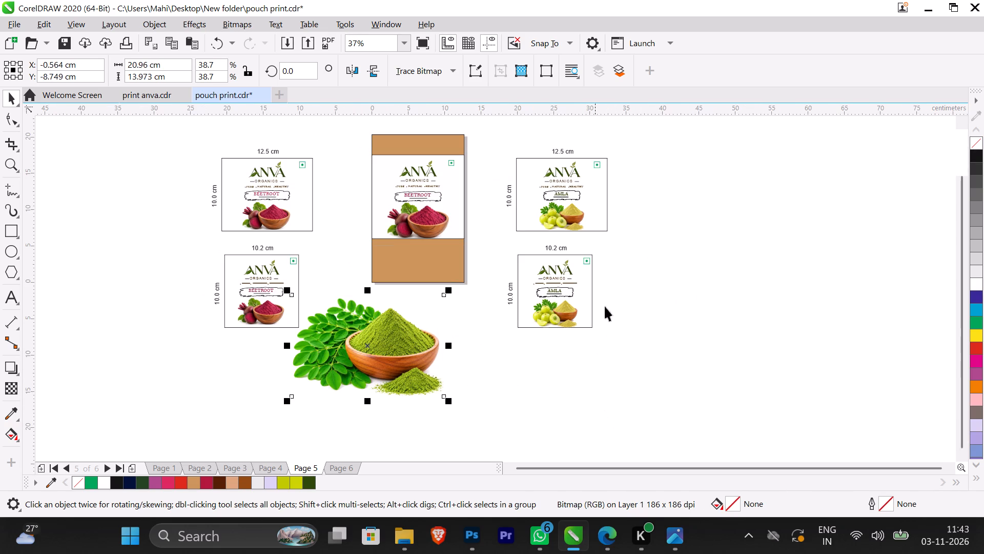
{"action": "left_click_drag", "start_coordinate": [696, 393], "coordinate": [650, 368]}
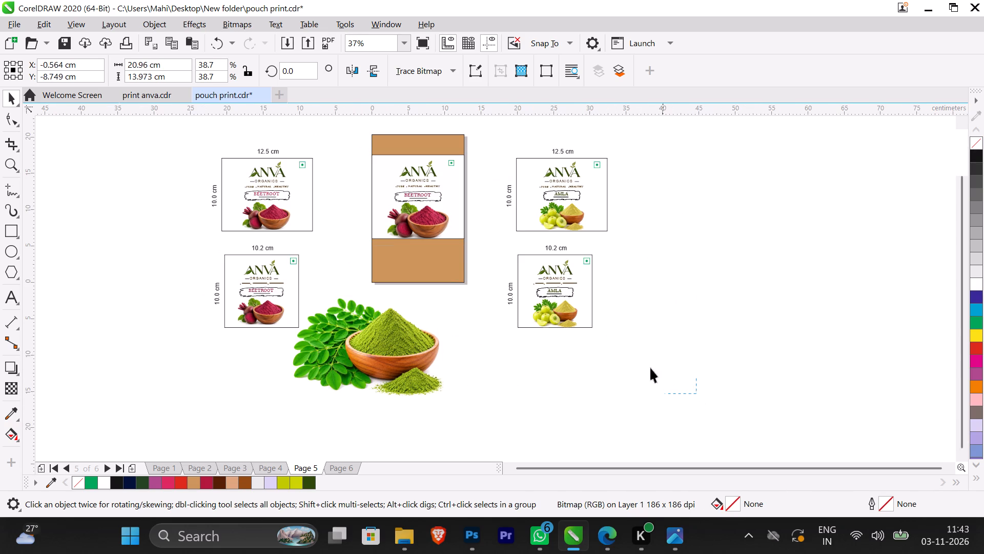
{"action": "left_click_drag", "start_coordinate": [650, 368], "coordinate": [498, 136]}
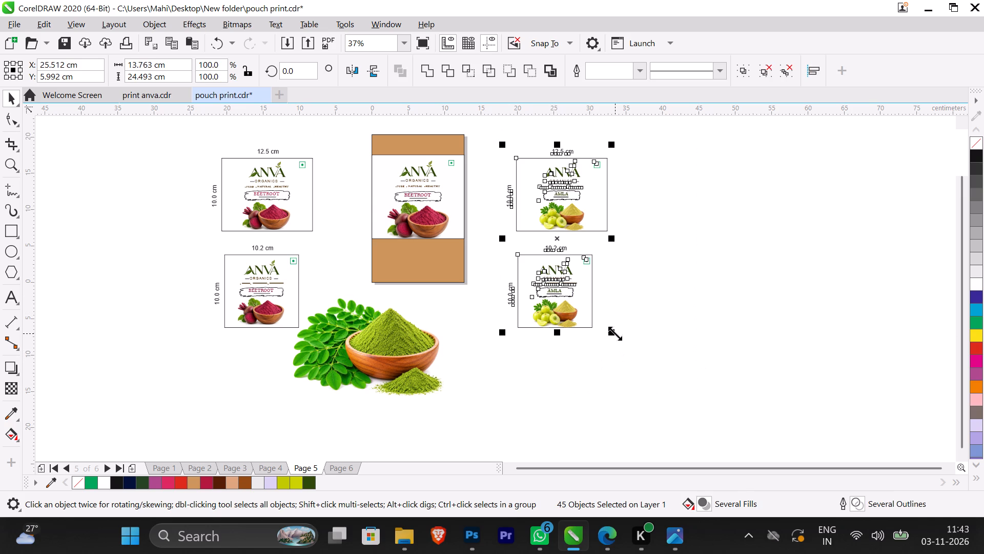
{"action": "key", "text": "plus"}
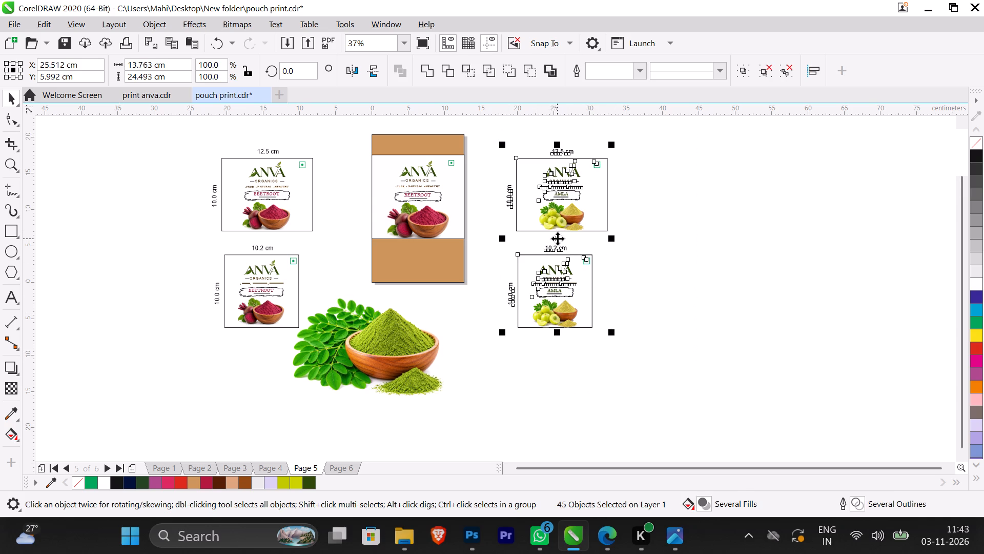
{"action": "left_click_drag", "start_coordinate": [559, 239], "coordinate": [667, 242]}
{"action": "left_click", "coordinate": [767, 232]}
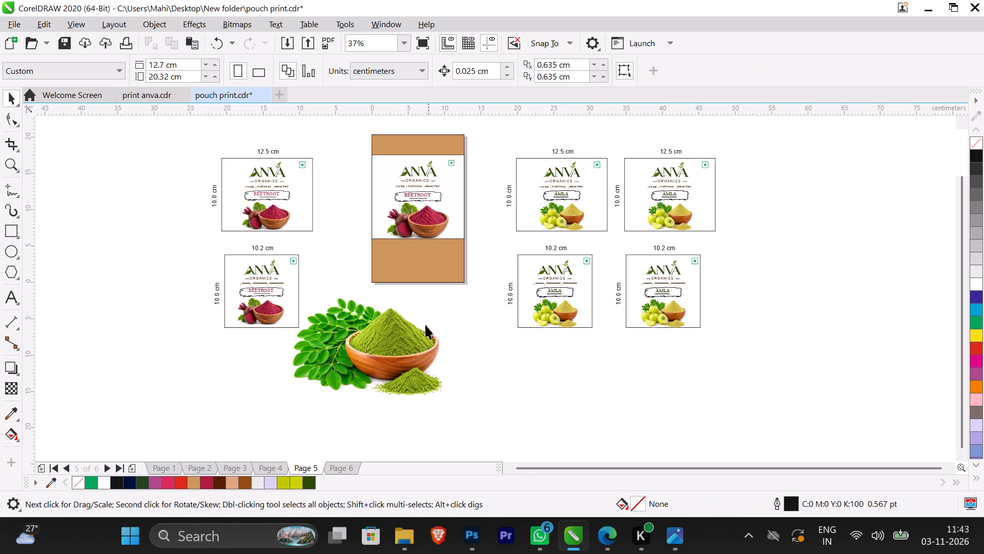
Move the moringa image from below the pouch mockup to the empty area right of the copied amla labels.
{"action": "left_click", "coordinate": [378, 358]}
{"action": "left_click_drag", "start_coordinate": [378, 340], "coordinate": [827, 226]}
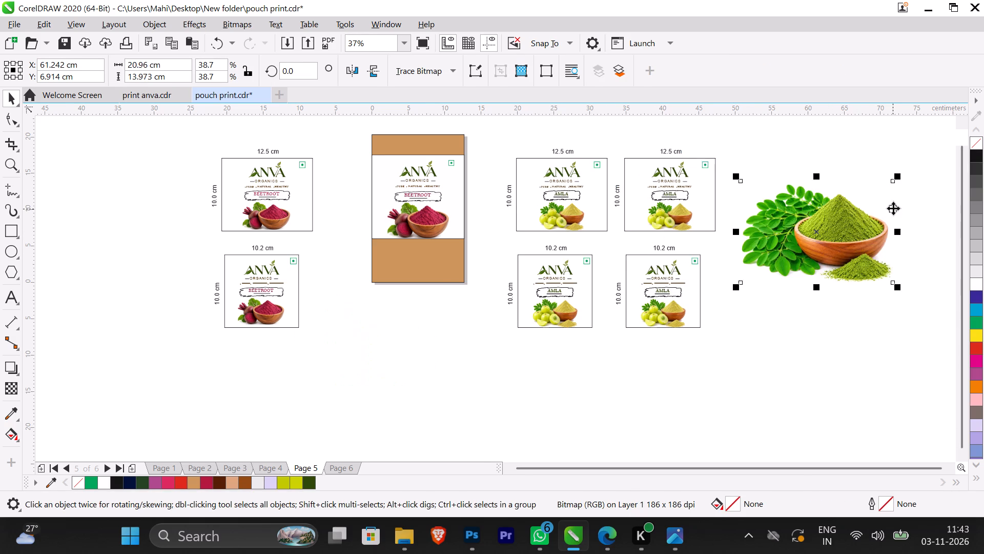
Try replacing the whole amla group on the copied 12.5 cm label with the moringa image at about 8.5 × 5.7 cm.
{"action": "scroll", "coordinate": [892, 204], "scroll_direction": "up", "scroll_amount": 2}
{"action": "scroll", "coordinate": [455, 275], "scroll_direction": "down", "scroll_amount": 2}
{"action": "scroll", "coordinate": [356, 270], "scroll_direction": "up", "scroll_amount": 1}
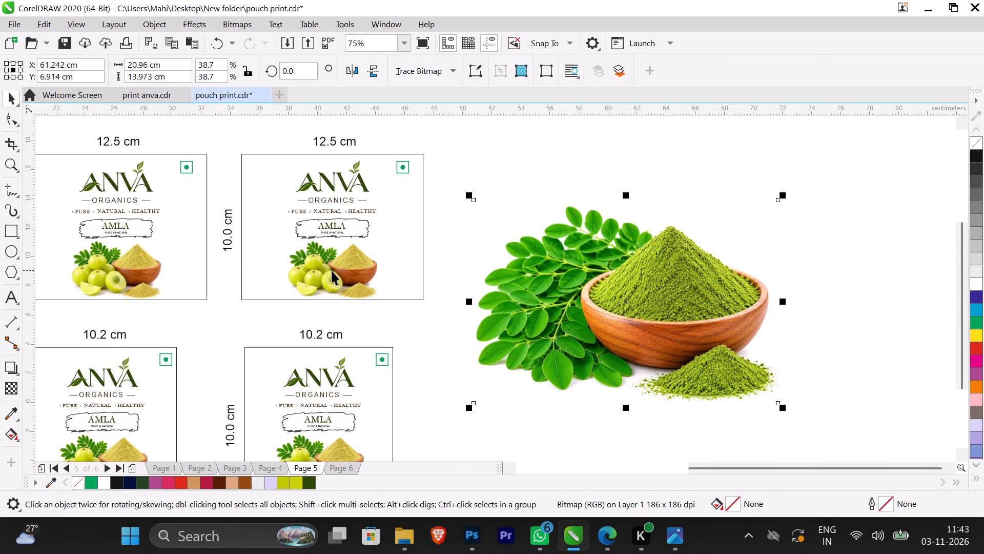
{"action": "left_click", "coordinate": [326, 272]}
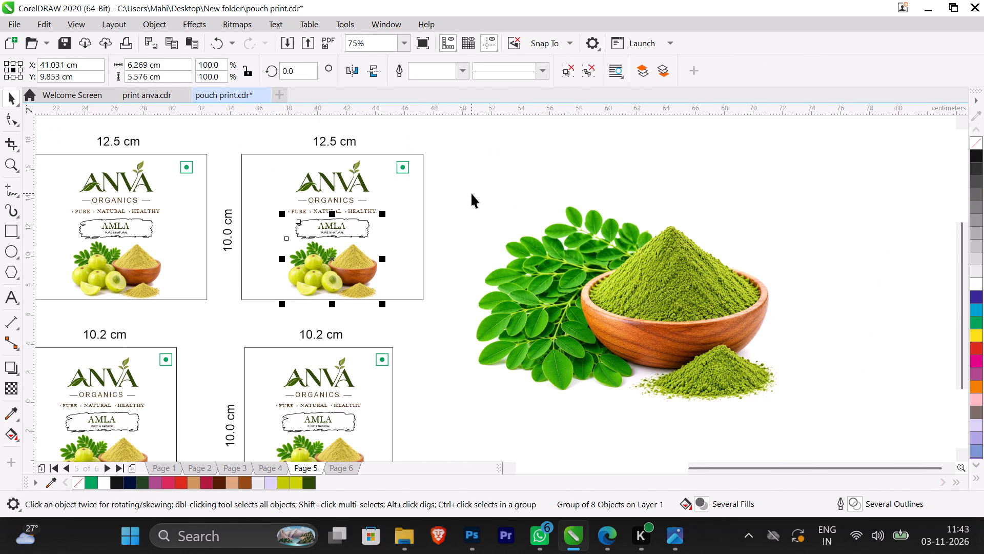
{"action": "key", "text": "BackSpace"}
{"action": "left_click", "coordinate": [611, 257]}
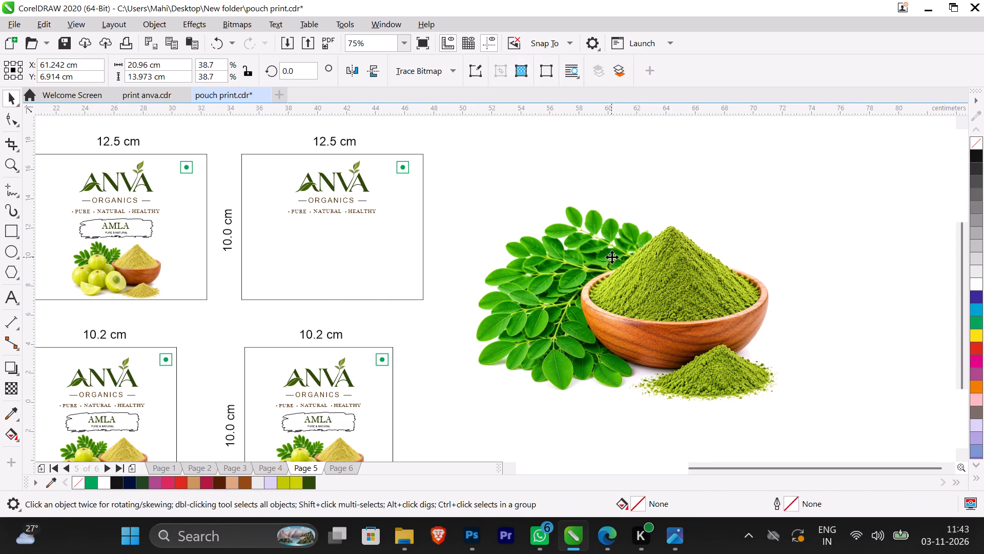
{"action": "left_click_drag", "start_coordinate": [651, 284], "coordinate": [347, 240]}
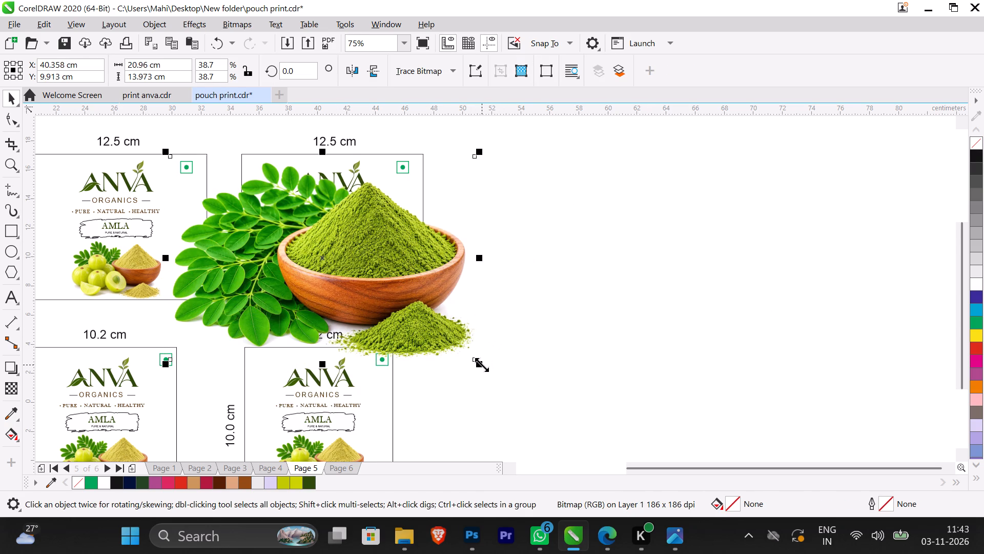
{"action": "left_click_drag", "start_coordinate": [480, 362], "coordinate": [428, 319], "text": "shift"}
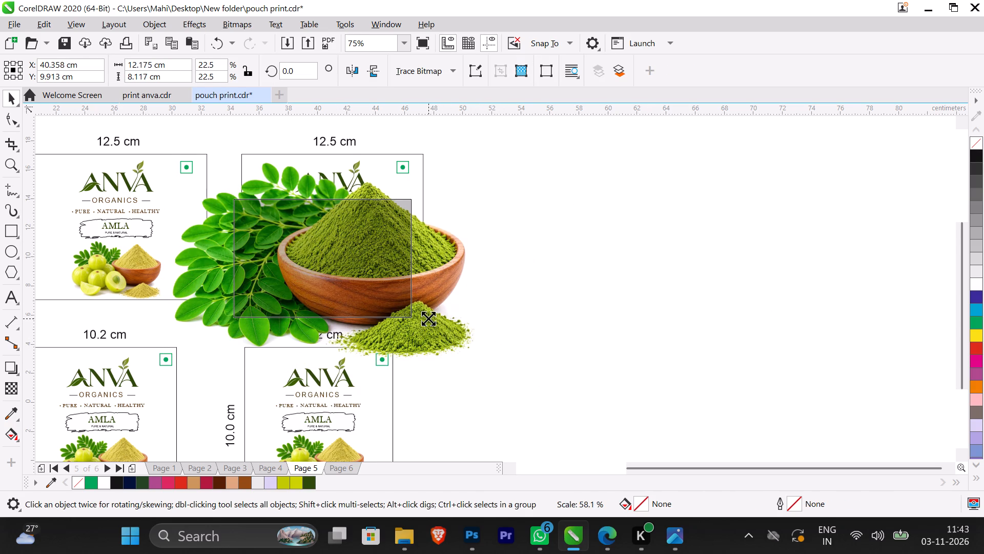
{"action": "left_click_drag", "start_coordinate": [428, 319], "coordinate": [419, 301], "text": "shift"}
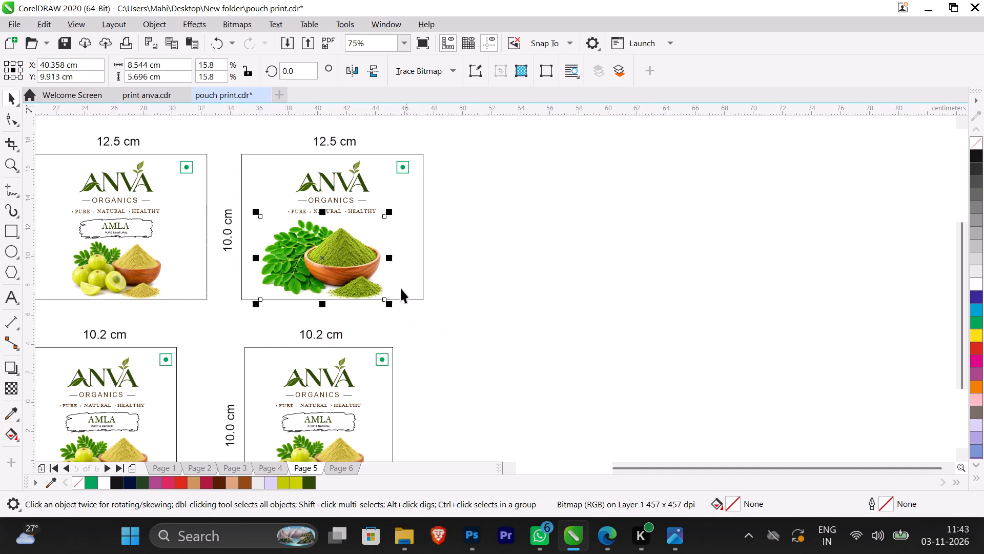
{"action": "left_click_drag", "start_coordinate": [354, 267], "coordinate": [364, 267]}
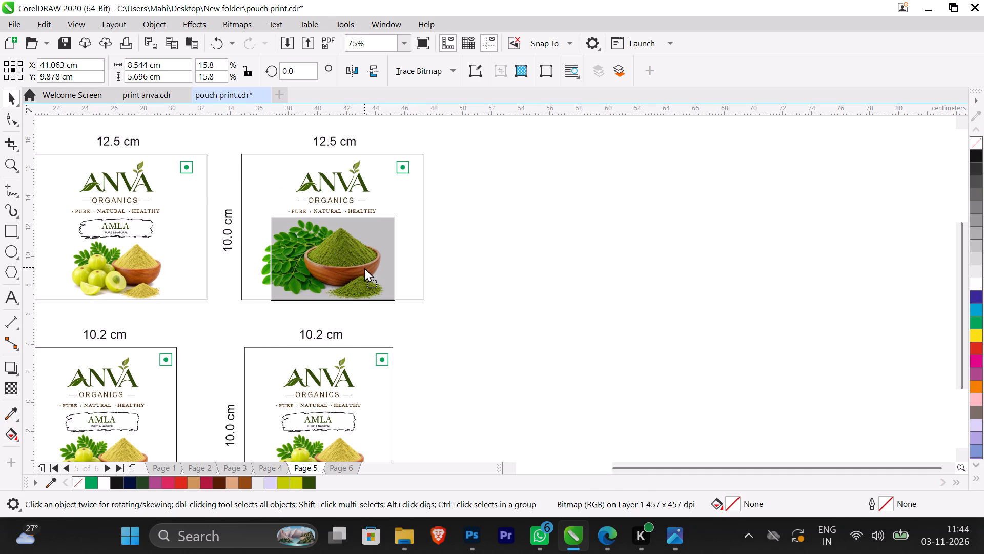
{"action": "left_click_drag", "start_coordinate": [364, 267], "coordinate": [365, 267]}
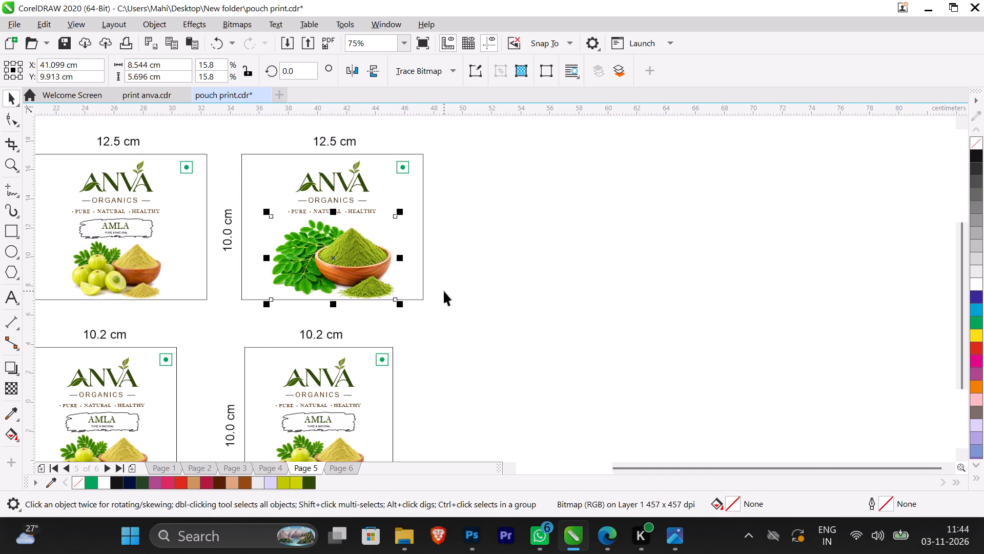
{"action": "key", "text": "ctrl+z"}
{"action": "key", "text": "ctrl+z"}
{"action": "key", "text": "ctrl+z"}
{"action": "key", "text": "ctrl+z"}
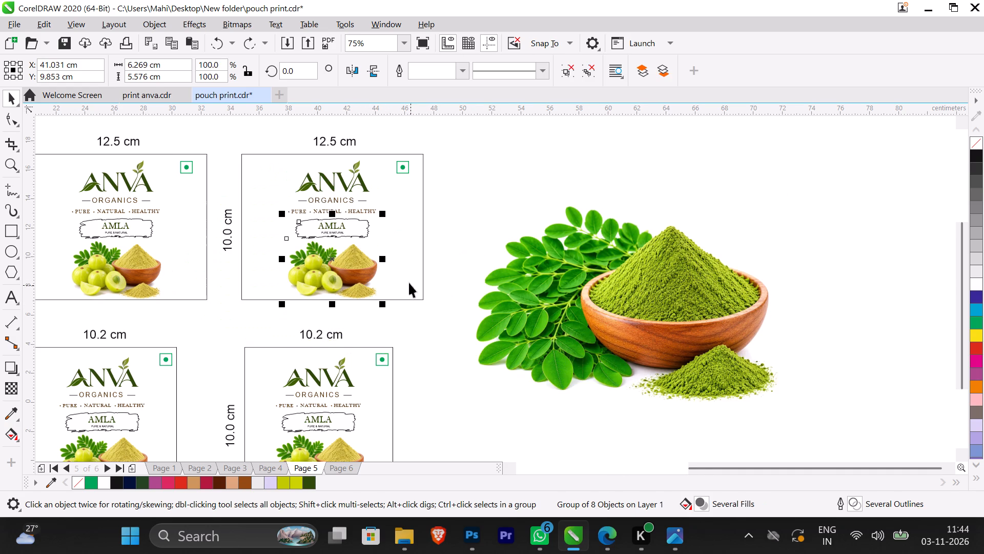
Ungroup the amla artwork on the copied 12.5 cm label and delete only the fruit and powder image, keeping the name badge.
{"action": "left_click", "coordinate": [438, 199]}
{"action": "left_click", "coordinate": [356, 265]}
{"action": "left_click", "coordinate": [567, 68]}
{"action": "left_click", "coordinate": [498, 192]}
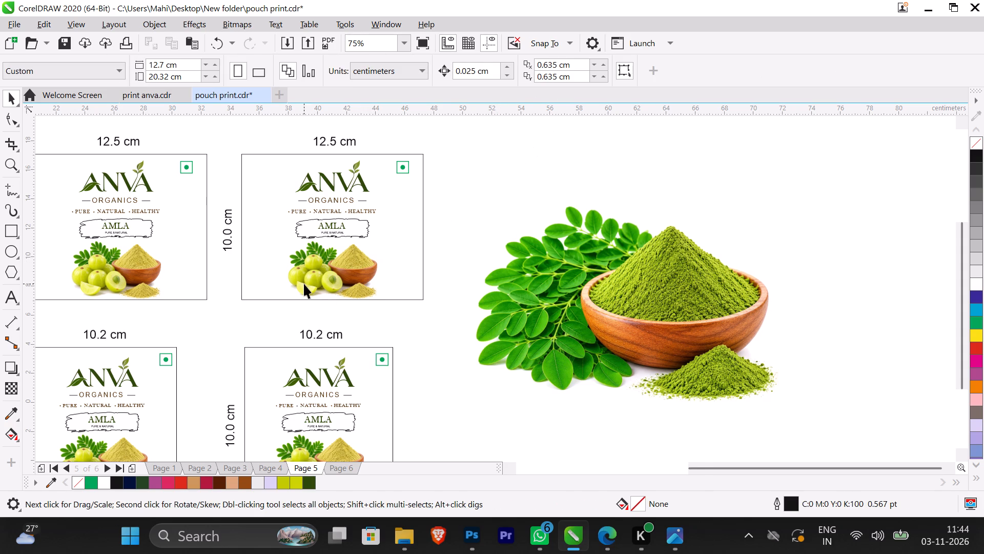
{"action": "left_click", "coordinate": [334, 269]}
{"action": "key", "text": "BackSpace"}
{"action": "left_click", "coordinate": [331, 266]}
{"action": "key", "text": "BackSpace"}
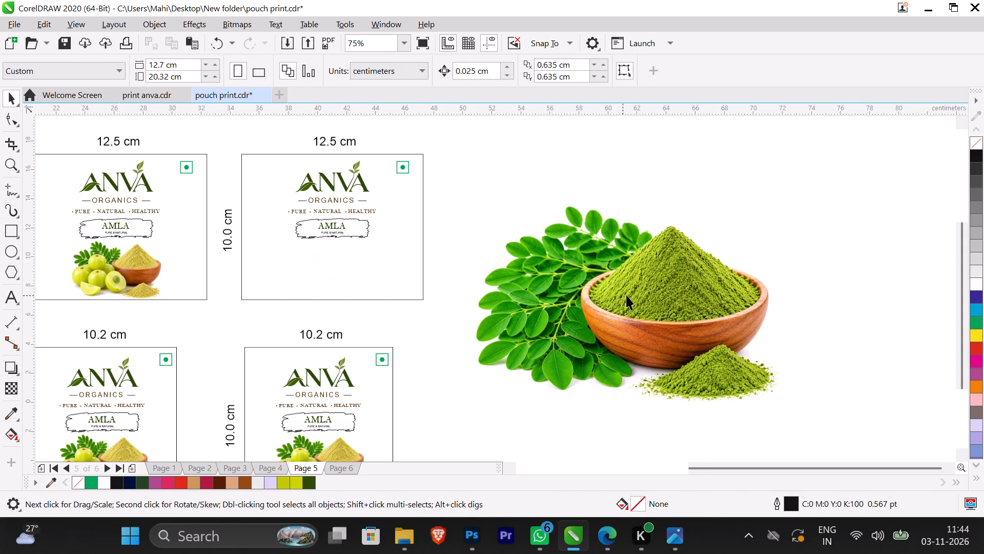
Scale the moringa image to about 8.7 × 5.8 cm and place it on the lower half of the copied 12.5 cm label.
{"action": "left_click", "coordinate": [631, 294]}
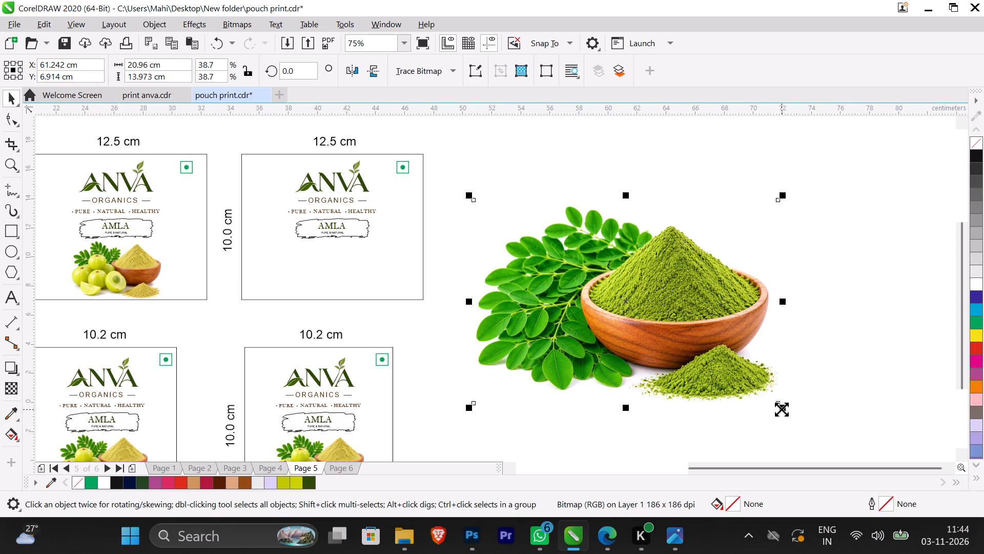
{"action": "left_click_drag", "start_coordinate": [782, 409], "coordinate": [741, 382], "text": "shift"}
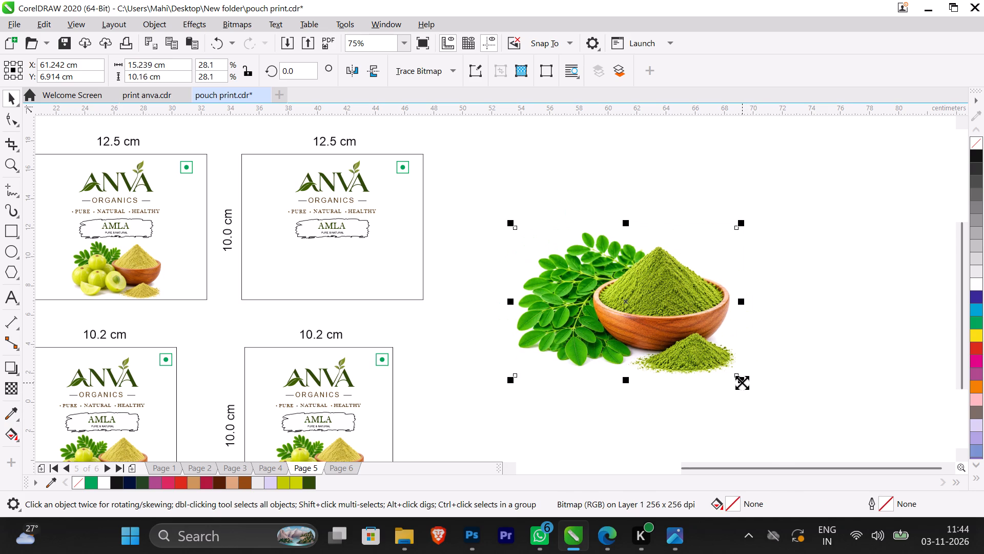
{"action": "left_click_drag", "start_coordinate": [672, 317], "coordinate": [440, 294]}
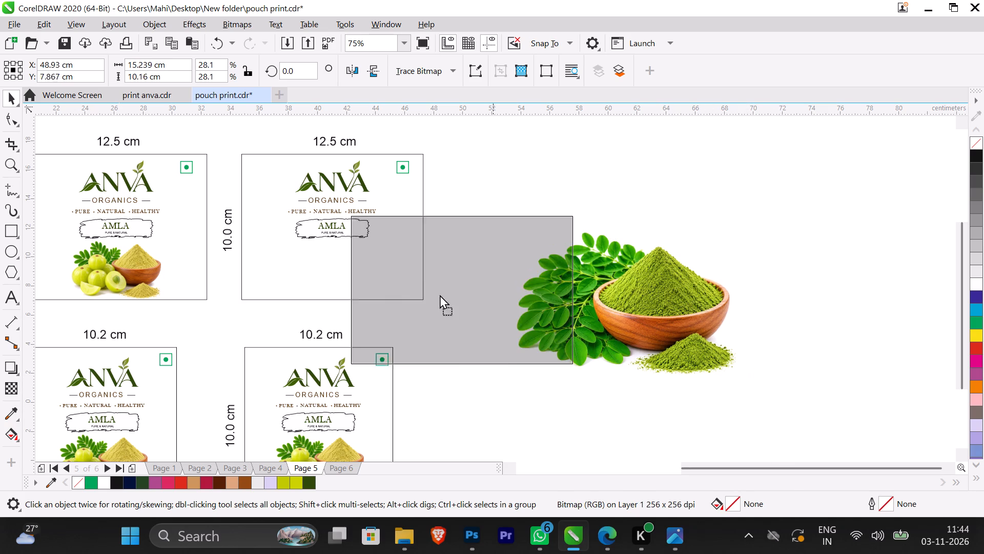
{"action": "left_click_drag", "start_coordinate": [440, 294], "coordinate": [359, 269]}
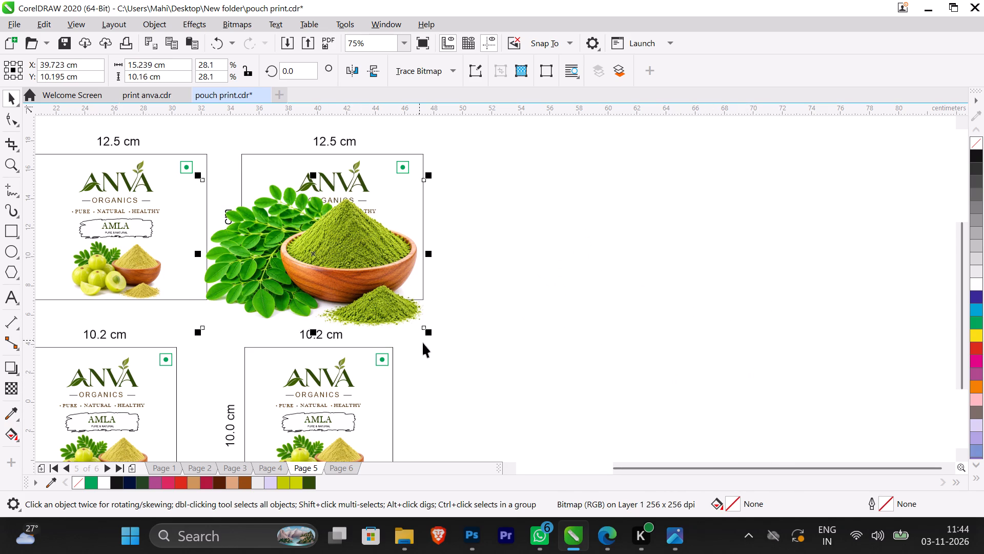
{"action": "left_click_drag", "start_coordinate": [432, 333], "coordinate": [399, 301], "text": "shift"}
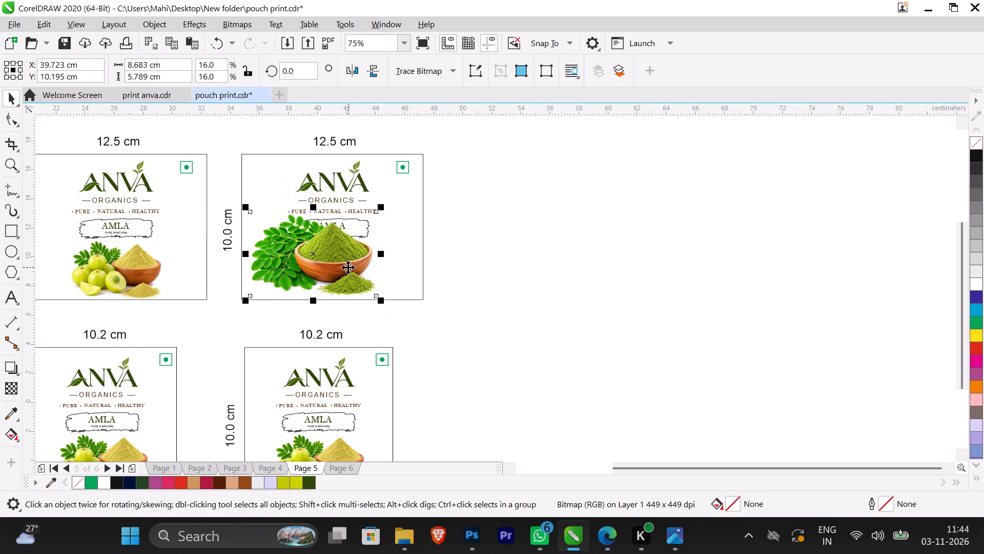
{"action": "left_click_drag", "start_coordinate": [348, 267], "coordinate": [361, 273]}
Shrink the moringa image to about 6.6 × 4.4 cm and fit it between the AMLA badge and the label's bottom edge.
{"action": "scroll", "coordinate": [329, 248], "scroll_direction": "up", "scroll_amount": 2}
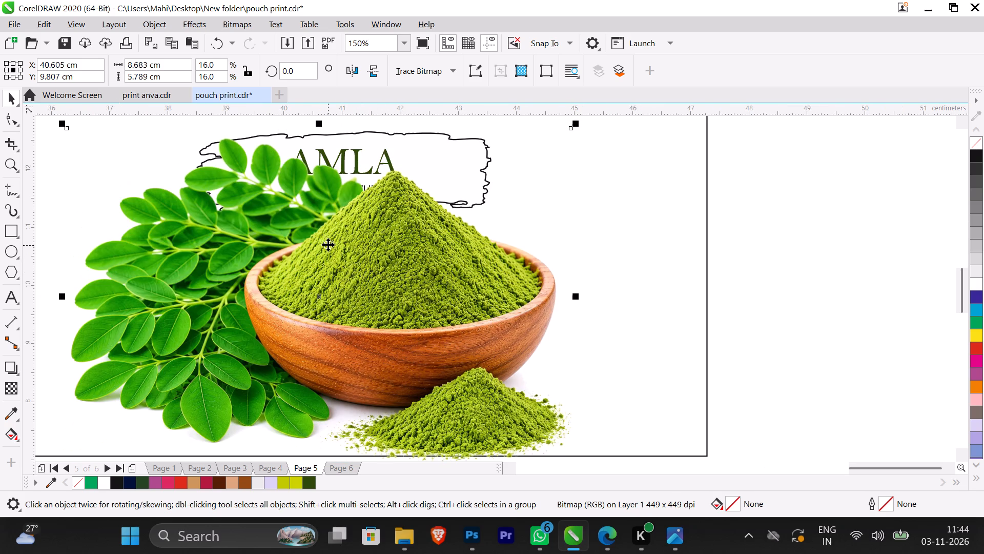
{"action": "scroll", "coordinate": [357, 265], "scroll_direction": "down", "scroll_amount": 1}
{"action": "left_click", "coordinate": [361, 272]}
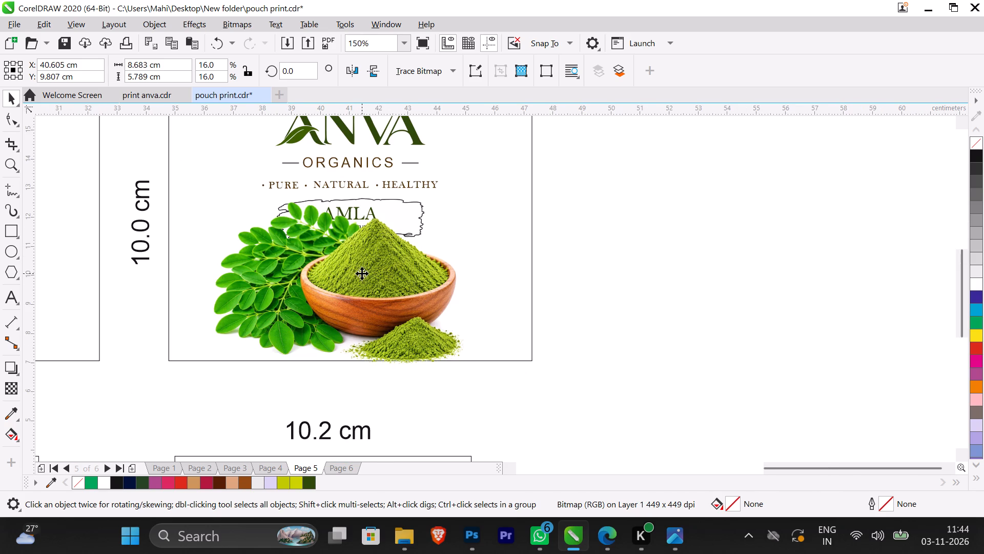
{"action": "left_click_drag", "start_coordinate": [471, 373], "coordinate": [456, 354], "text": "shift"}
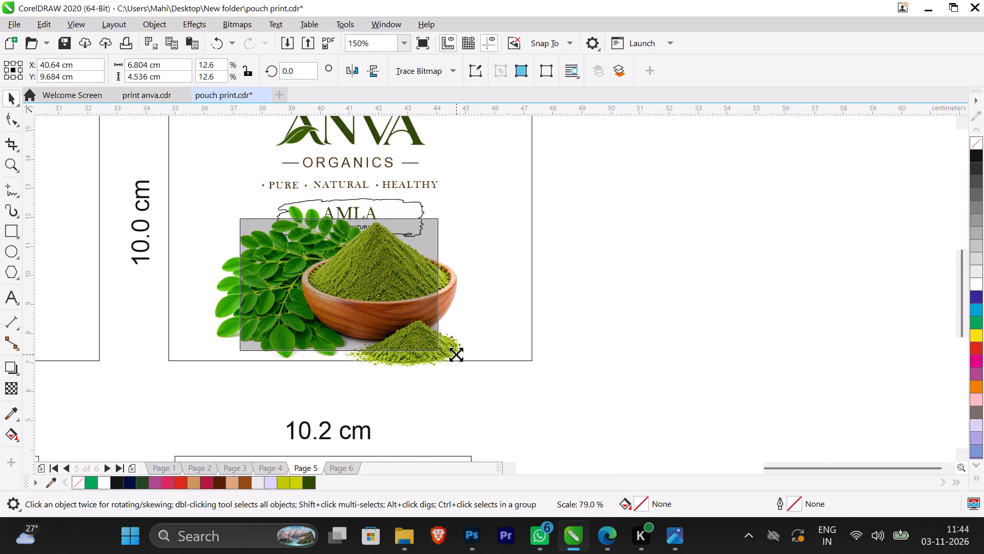
{"action": "left_click_drag", "start_coordinate": [456, 354], "coordinate": [454, 351], "text": "shift"}
{"action": "left_click_drag", "start_coordinate": [375, 283], "coordinate": [375, 293]}
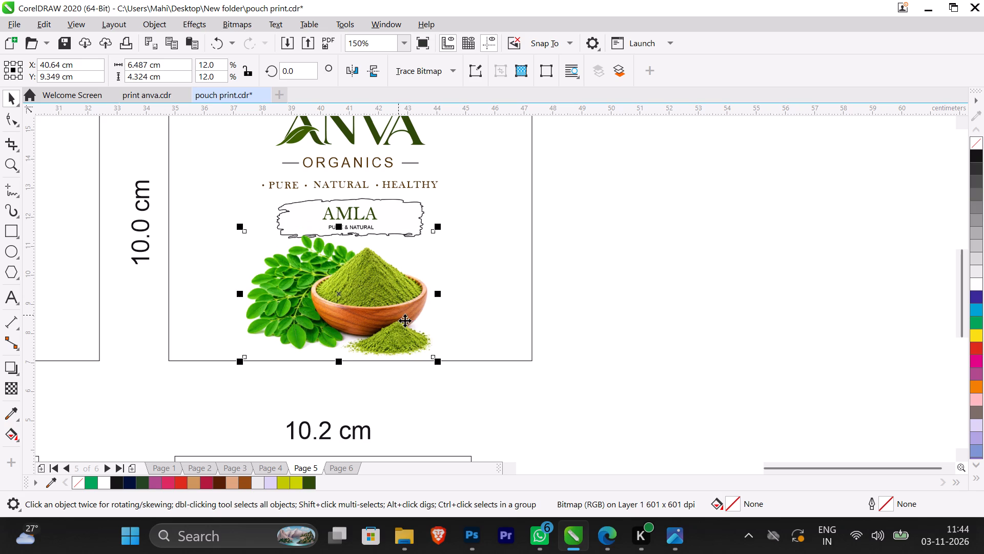
{"action": "left_click_drag", "start_coordinate": [439, 361], "coordinate": [438, 355], "text": "shift"}
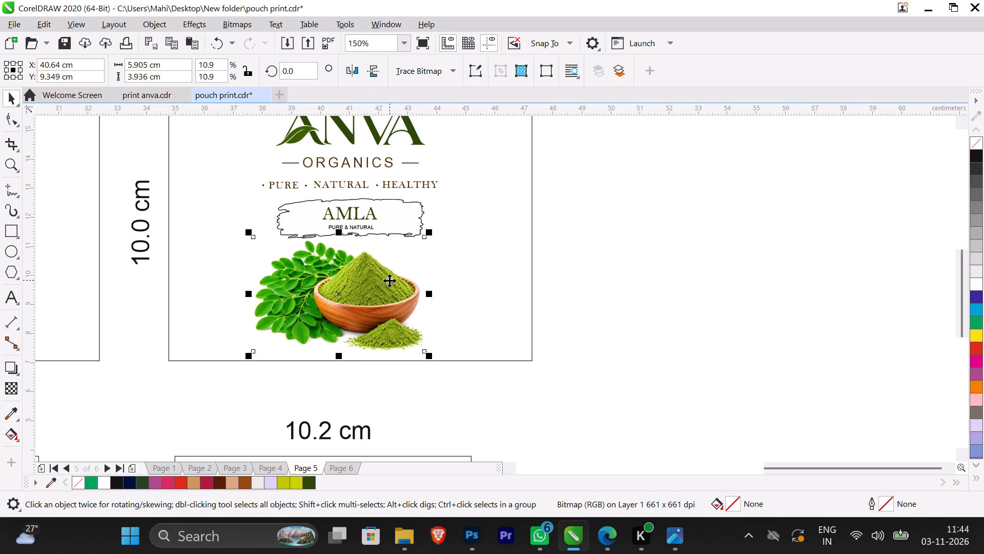
{"action": "left_click_drag", "start_coordinate": [384, 284], "coordinate": [386, 291]}
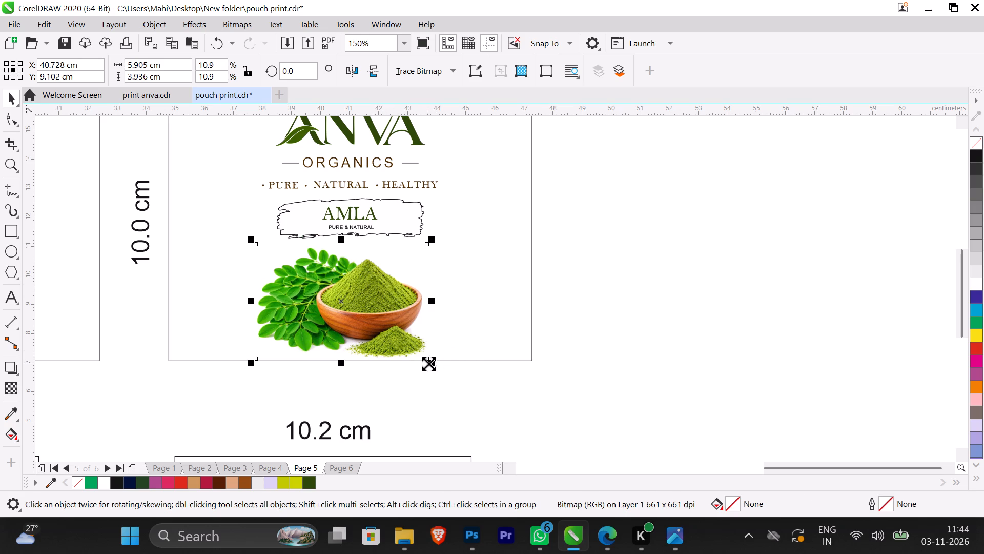
{"action": "left_click_drag", "start_coordinate": [434, 363], "coordinate": [440, 367], "text": "shift"}
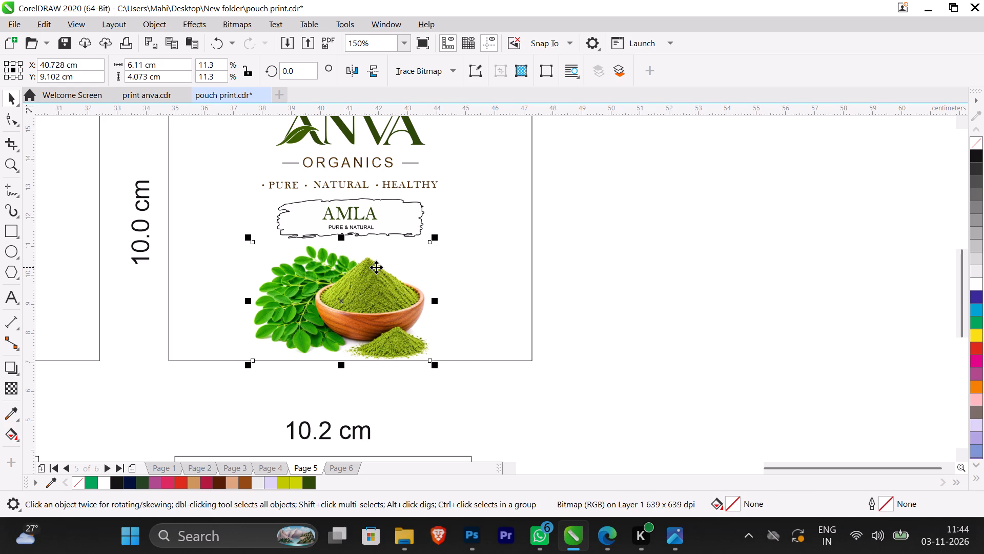
{"action": "left_click_drag", "start_coordinate": [363, 280], "coordinate": [364, 273]}
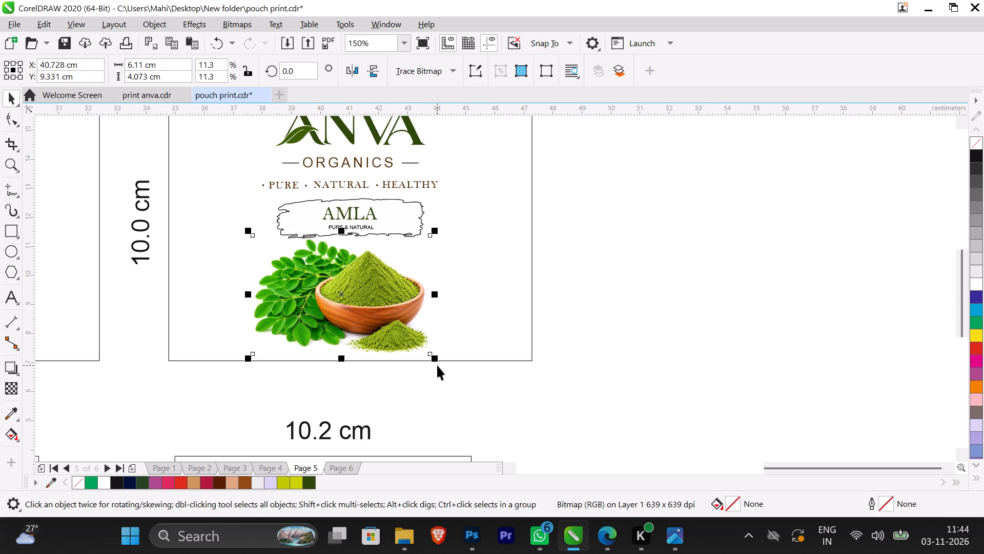
{"action": "left_click_drag", "start_coordinate": [434, 359], "coordinate": [439, 361], "text": "shift"}
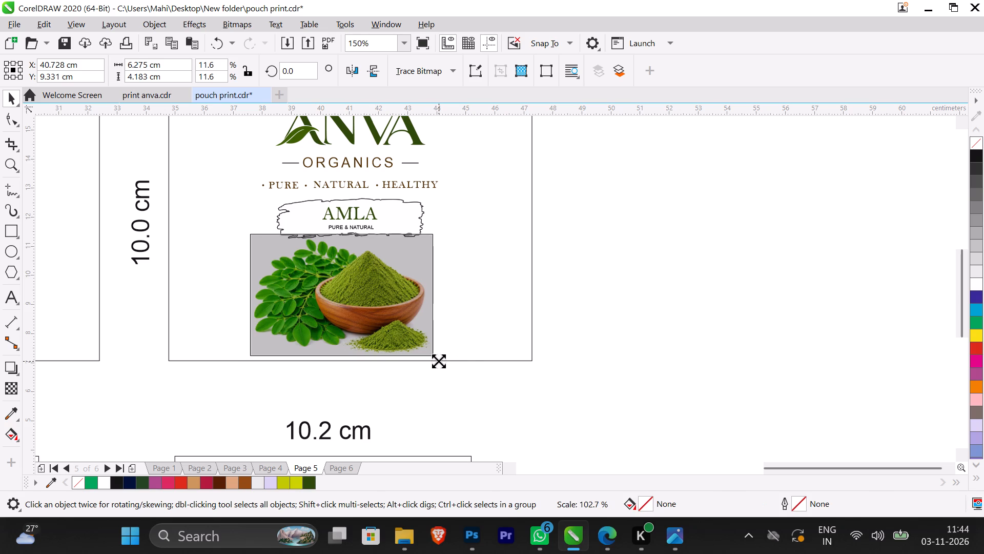
{"action": "left_click_drag", "start_coordinate": [439, 361], "coordinate": [441, 365], "text": "shift"}
{"action": "left_click_drag", "start_coordinate": [366, 308], "coordinate": [373, 311]}
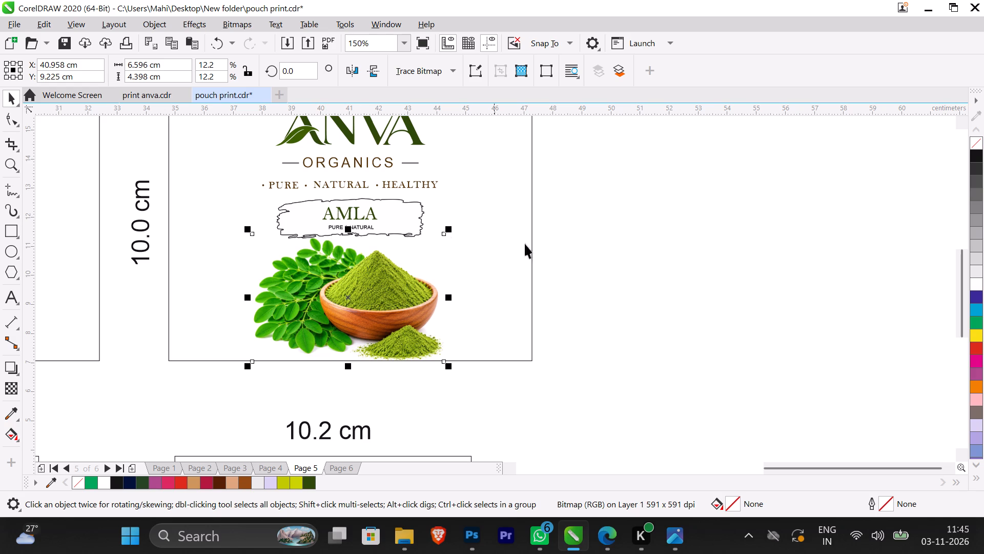
{"action": "left_click", "coordinate": [599, 258]}
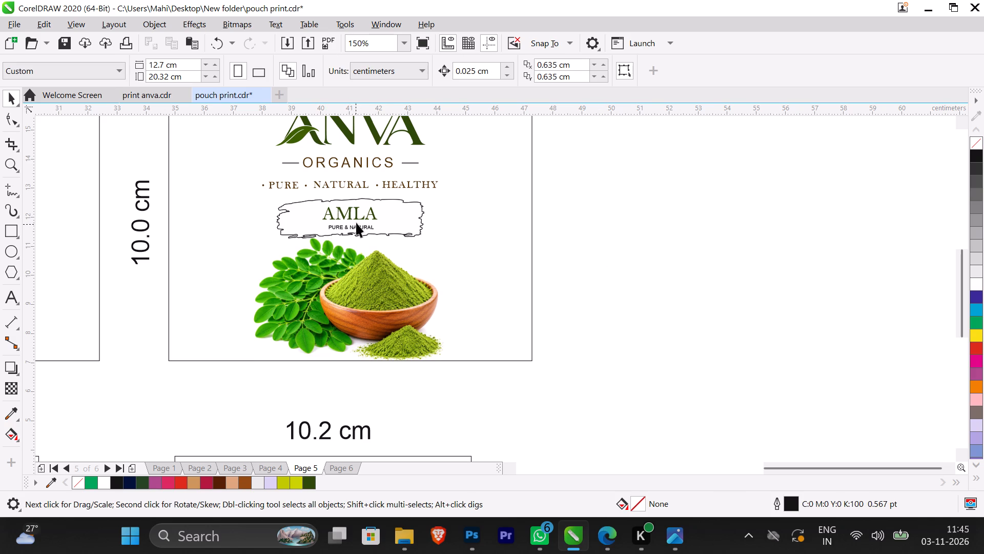
Ungroup the amla artwork on the copied 10.2 cm label and delete only the fruit and powder image, keeping the name badge.
{"action": "scroll", "coordinate": [367, 260], "scroll_direction": "down", "scroll_amount": 2}
{"action": "left_click", "coordinate": [373, 271]}
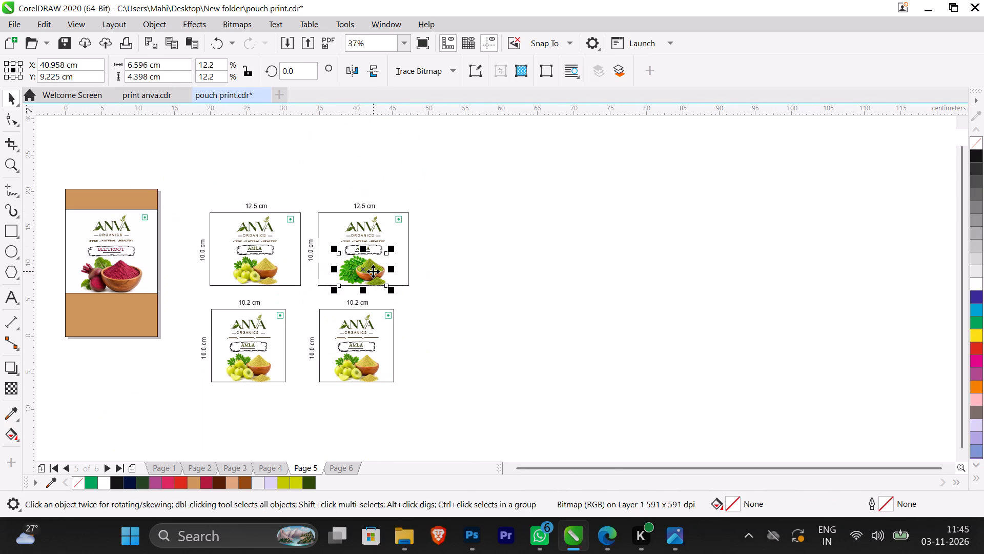
{"action": "left_click", "coordinate": [365, 367]}
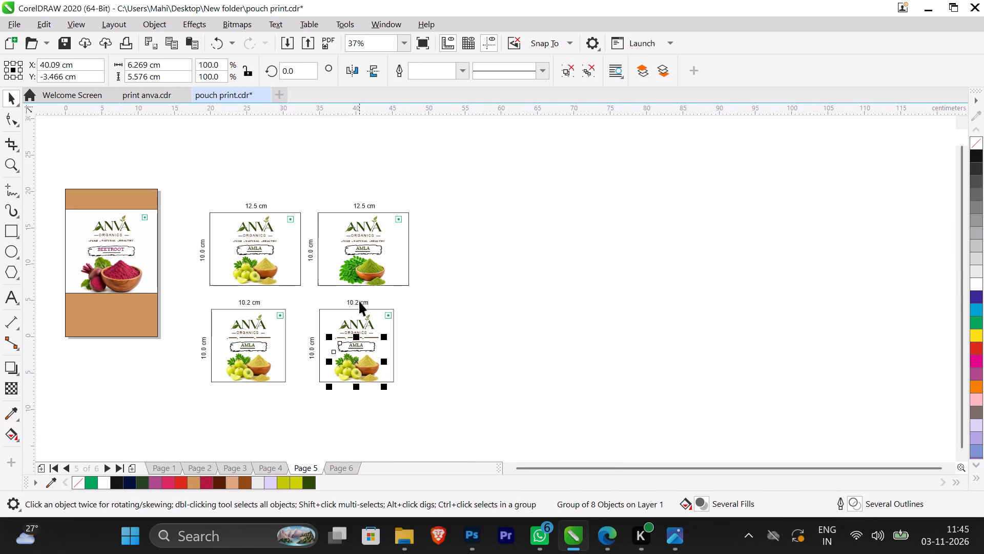
{"action": "scroll", "coordinate": [342, 399], "scroll_direction": "up", "scroll_amount": 1}
{"action": "scroll", "coordinate": [364, 359], "scroll_direction": "up", "scroll_amount": 1}
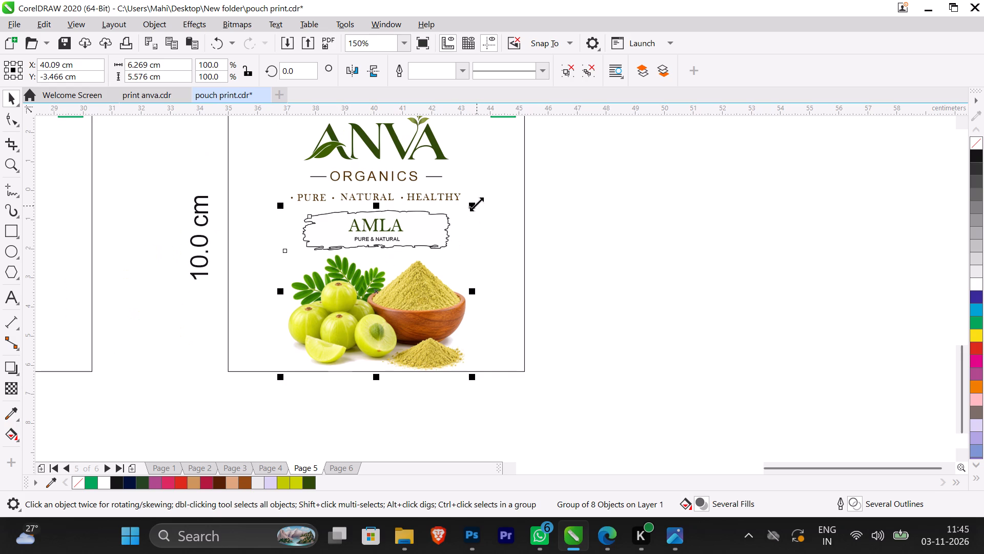
{"action": "left_click", "coordinate": [569, 73]}
{"action": "left_click", "coordinate": [582, 287]}
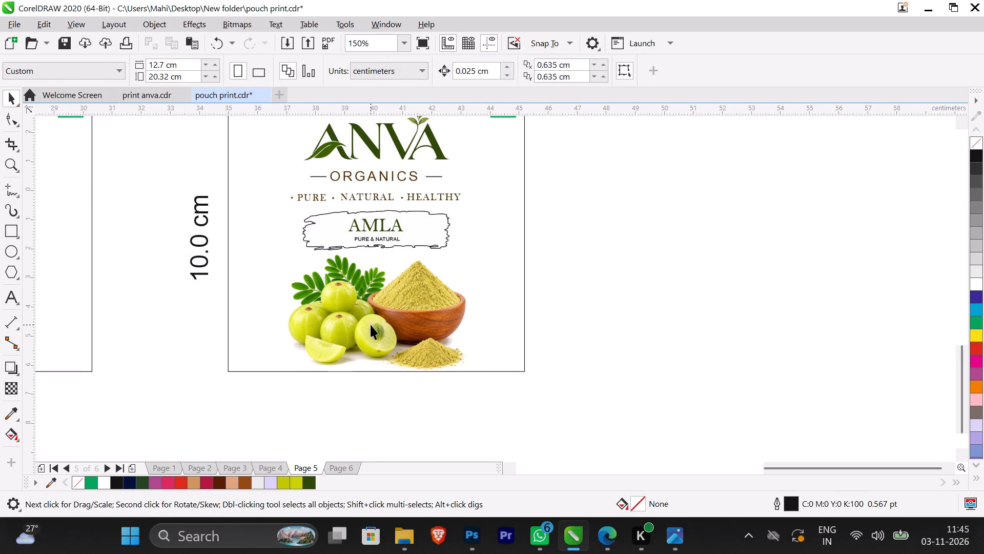
{"action": "left_click", "coordinate": [371, 325]}
{"action": "key", "text": "BackSpace"}
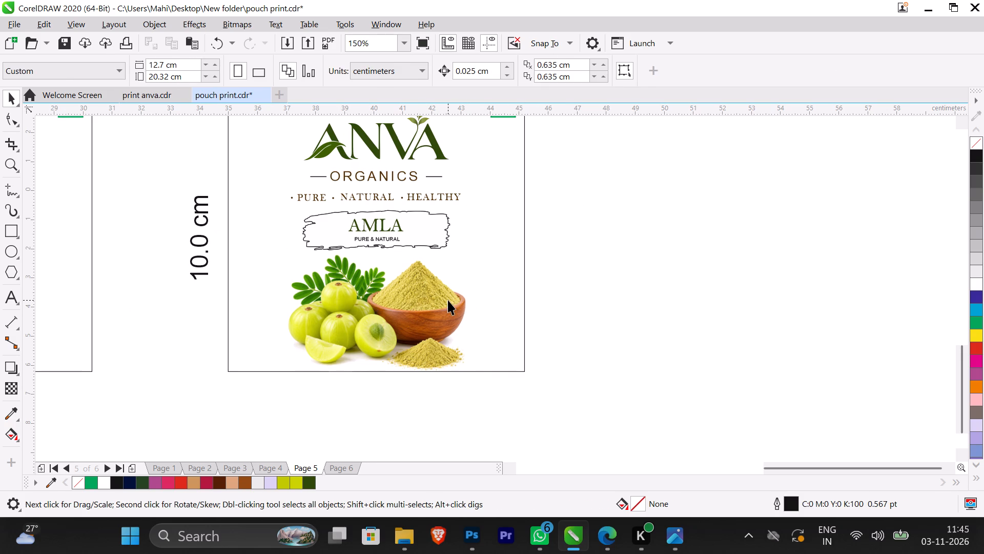
{"action": "left_click", "coordinate": [448, 300]}
{"action": "key", "text": "BackSpace"}
Duplicate the moringa image from the 12.5 cm label and place the copy below the AMLA badge on the copied 10.2 cm label.
{"action": "scroll", "coordinate": [444, 300], "scroll_direction": "down", "scroll_amount": 1}
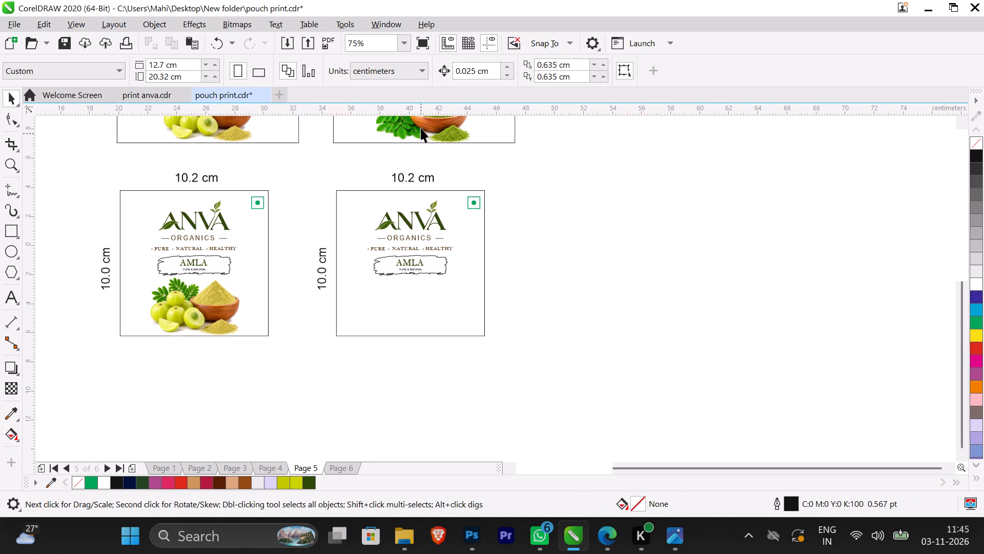
{"action": "left_click", "coordinate": [421, 122]}
{"action": "key", "text": "plus"}
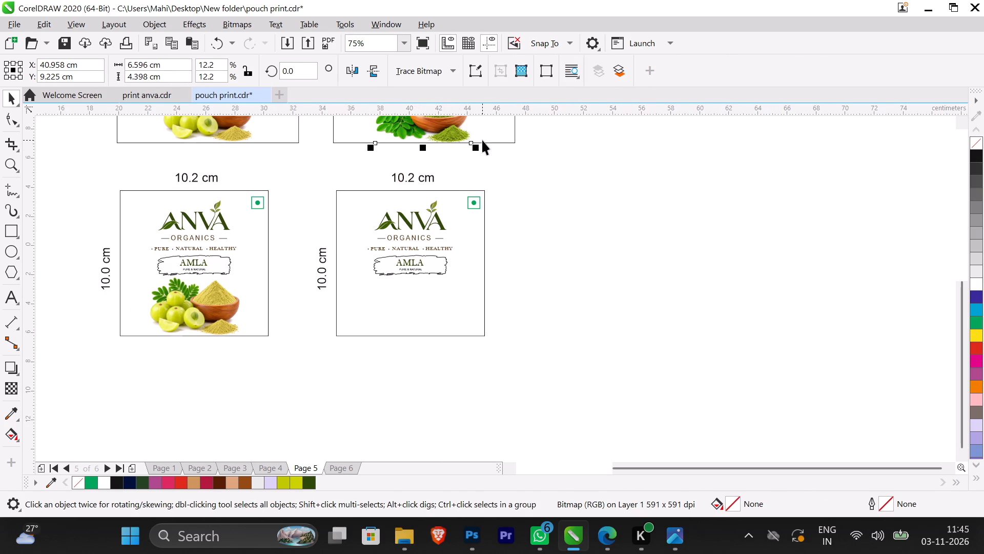
{"action": "left_click_drag", "start_coordinate": [449, 131], "coordinate": [416, 266]}
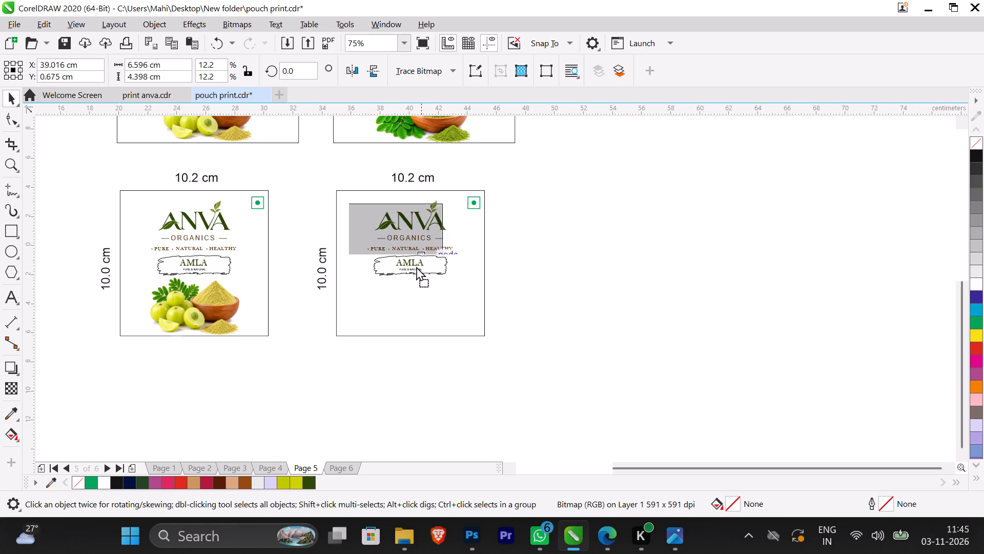
{"action": "left_click_drag", "start_coordinate": [416, 266], "coordinate": [425, 324]}
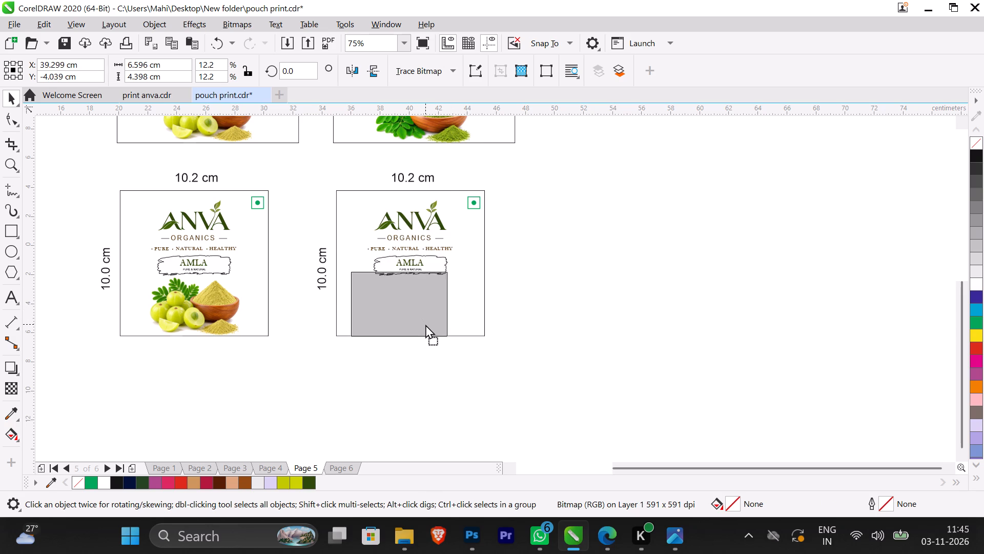
{"action": "left_click_drag", "start_coordinate": [425, 324], "coordinate": [432, 323]}
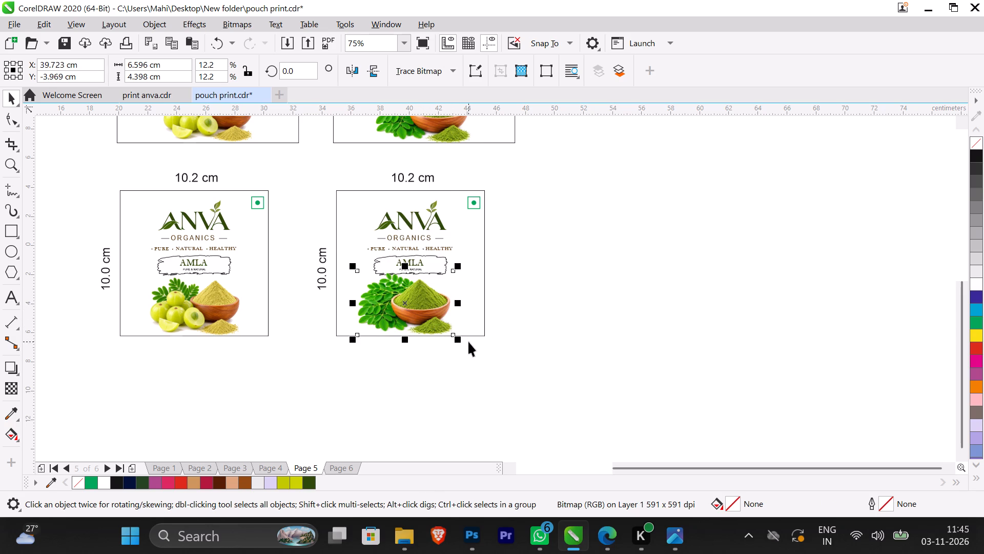
Fine-tune the moringa image's size and position on the copied 10.2 cm label, fitting it between the badge and the bottom edge.
{"action": "scroll", "coordinate": [460, 344], "scroll_direction": "up", "scroll_amount": 2}
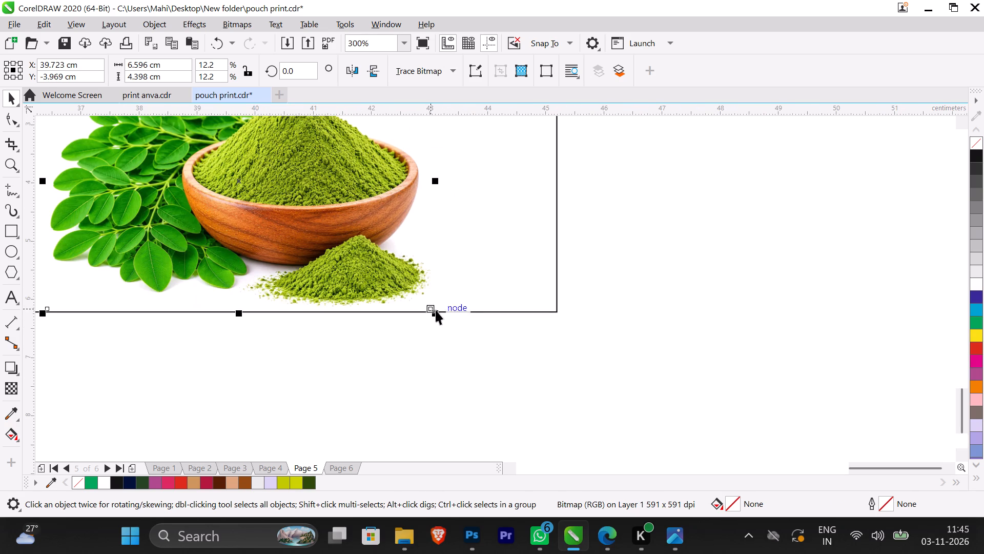
{"action": "left_click_drag", "start_coordinate": [438, 314], "coordinate": [434, 311], "text": "shift"}
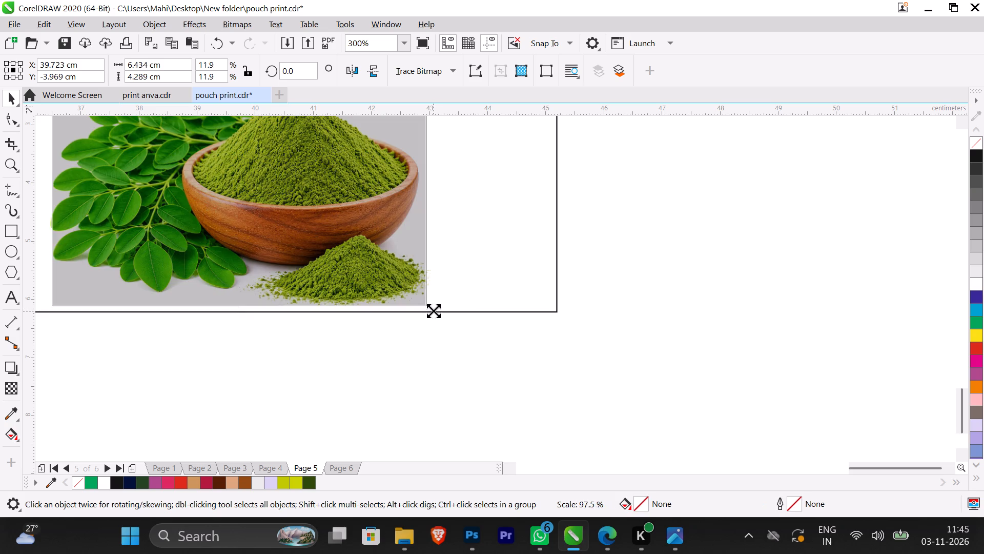
{"action": "left_click_drag", "start_coordinate": [434, 311], "coordinate": [430, 307], "text": "shift"}
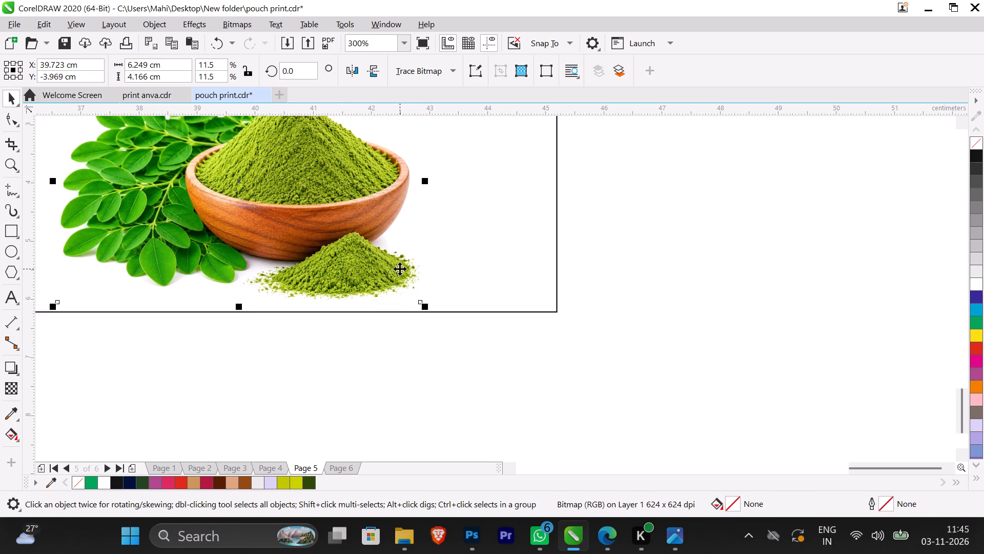
{"action": "left_click_drag", "start_coordinate": [321, 217], "coordinate": [331, 230]}
{"action": "scroll", "coordinate": [274, 203], "scroll_direction": "down", "scroll_amount": 1}
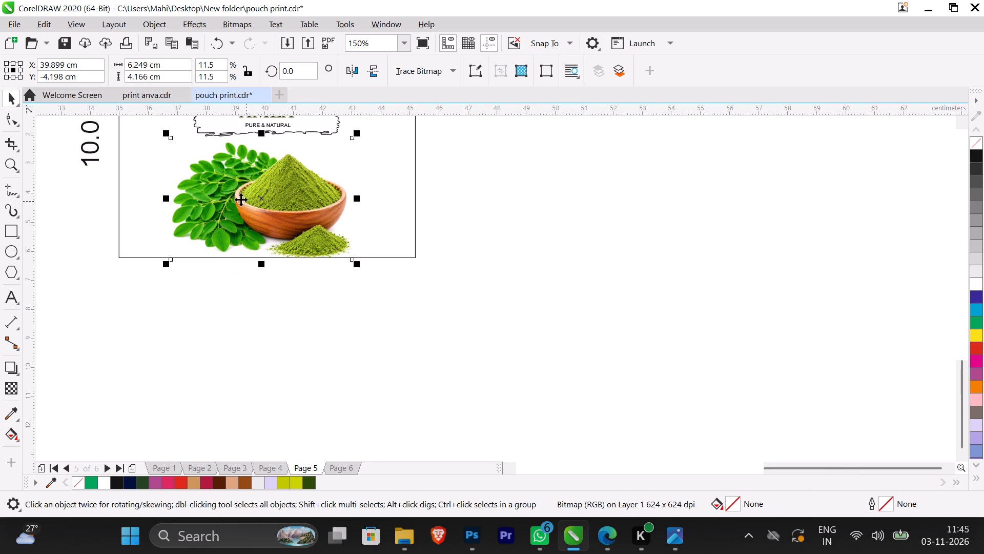
{"action": "scroll", "coordinate": [171, 143], "scroll_direction": "up", "scroll_amount": 1}
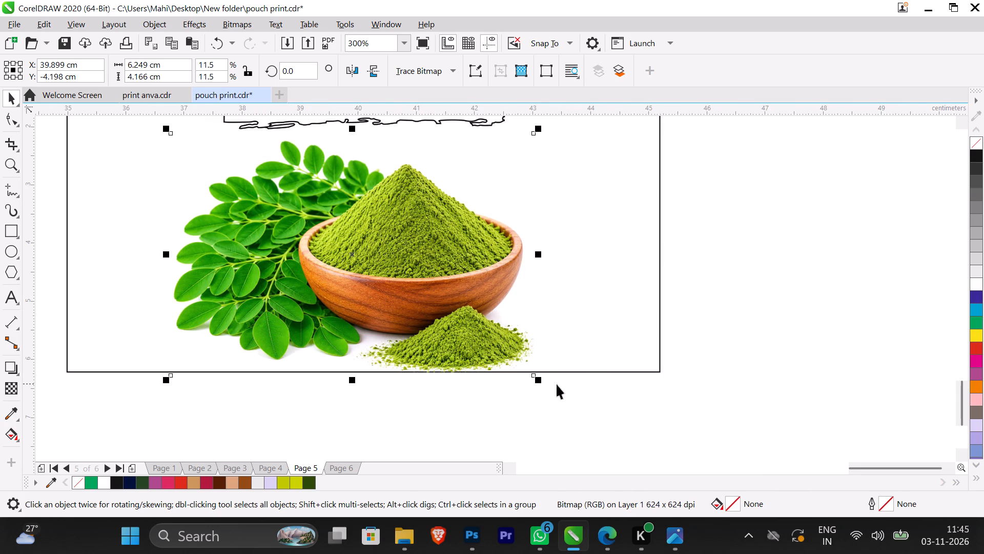
{"action": "left_click_drag", "start_coordinate": [541, 383], "coordinate": [547, 385], "text": "shift"}
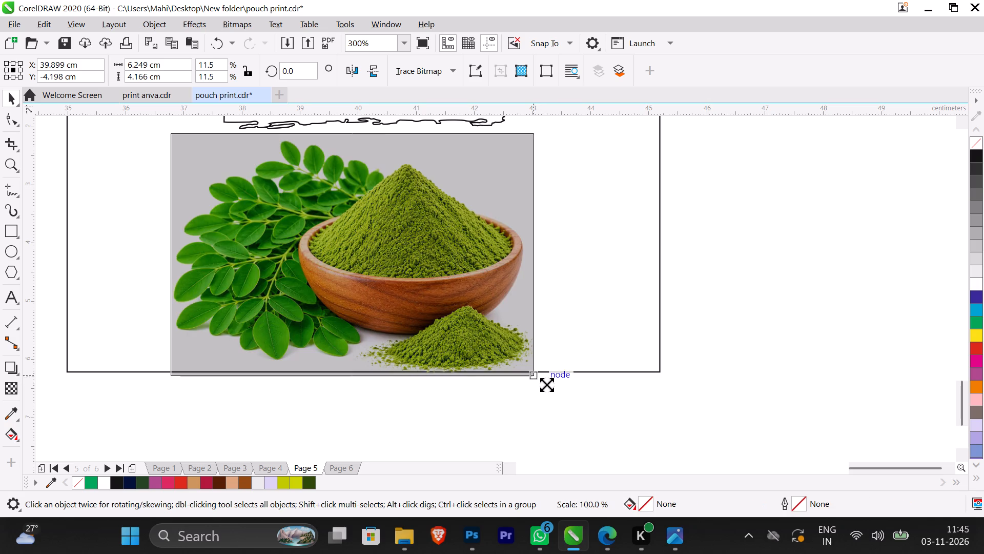
{"action": "left_click_drag", "start_coordinate": [547, 385], "coordinate": [550, 387], "text": "shift"}
{"action": "left_click_drag", "start_coordinate": [442, 243], "coordinate": [439, 236]}
{"action": "left_click", "coordinate": [428, 408]}
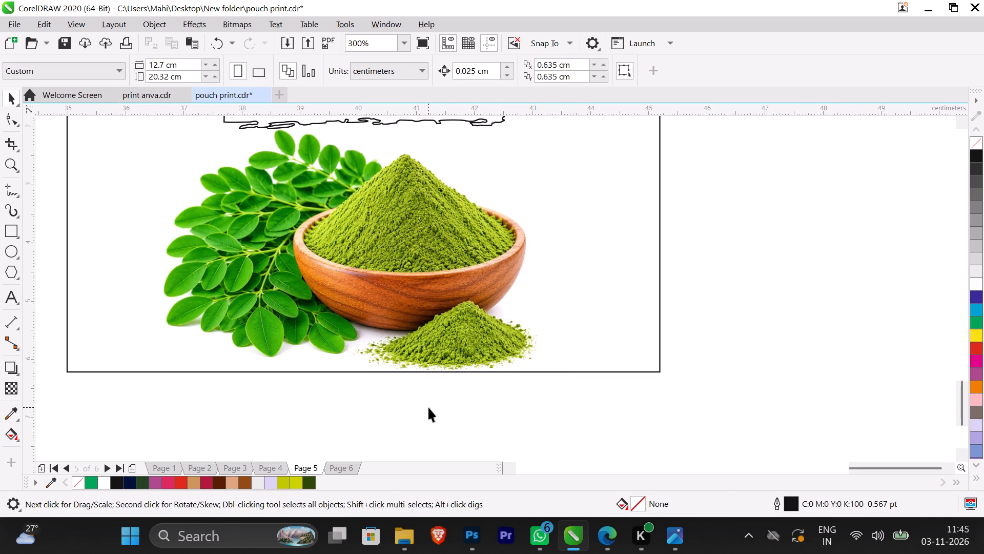
Replace the AMLA text in the copied 10.2 cm label's badge with MORENGA.
{"action": "scroll", "coordinate": [428, 407], "scroll_direction": "down", "scroll_amount": 2}
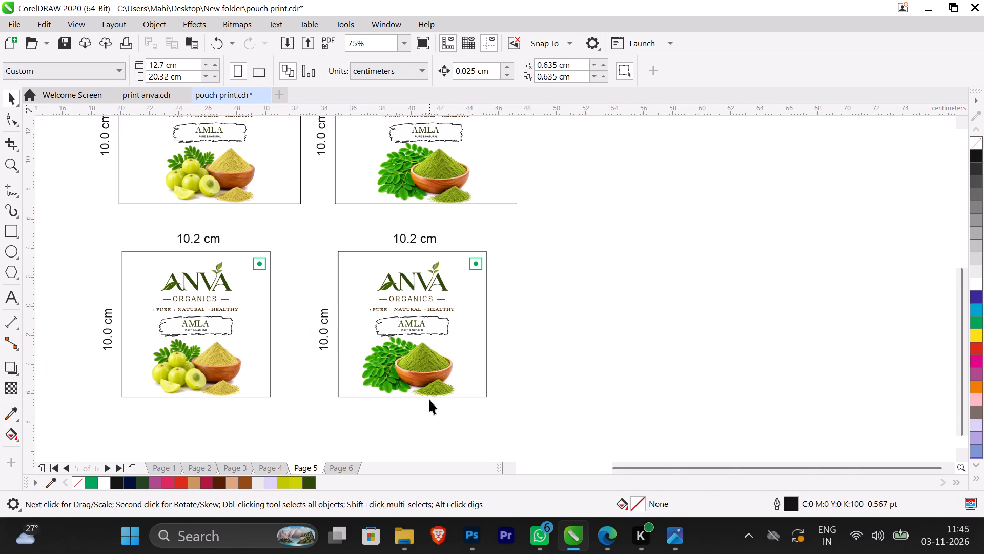
{"action": "scroll", "coordinate": [422, 320], "scroll_direction": "up", "scroll_amount": 4}
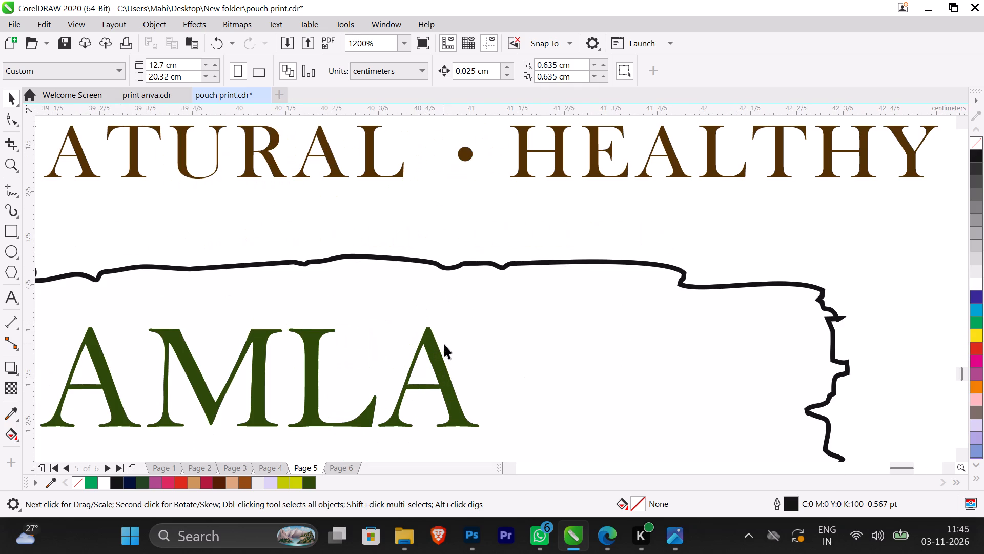
{"action": "left_click", "coordinate": [434, 349]}
{"action": "double_click", "coordinate": [434, 349]}
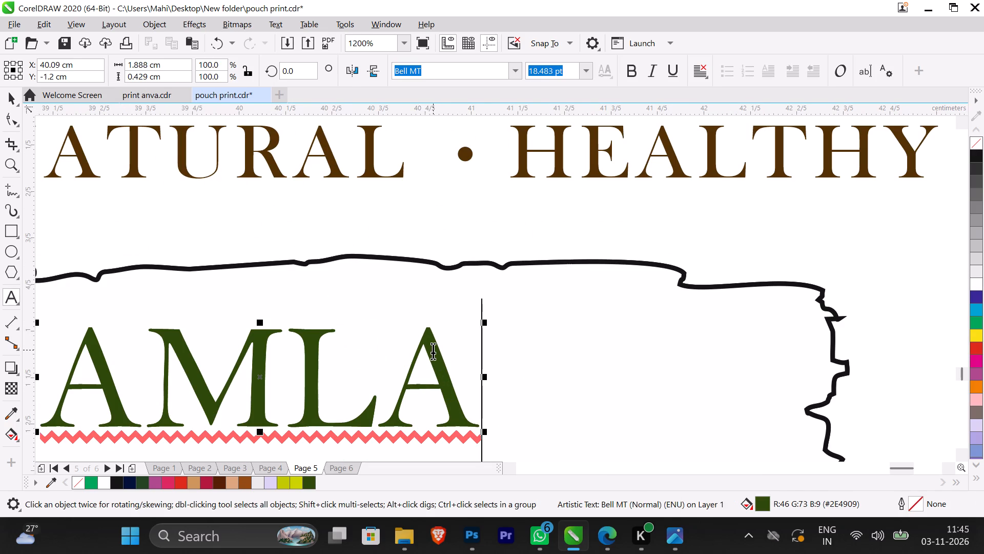
{"action": "key", "text": "BackSpace"}
{"action": "key", "text": "BackSpace"}
{"action": "key", "text": "BackSpace"}
{"action": "key", "text": "BackSpace"}
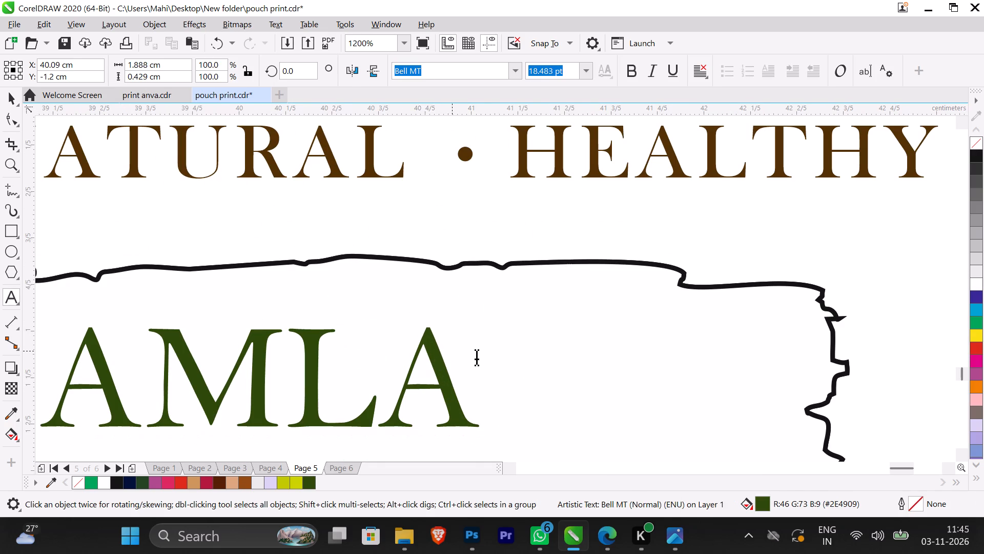
{"action": "left_click", "coordinate": [456, 365]}
{"action": "key", "text": "BackSpace"}
{"action": "key", "text": "BackSpace"}
{"action": "key", "text": "BackSpace"}
{"action": "key", "text": "BackSpace"}
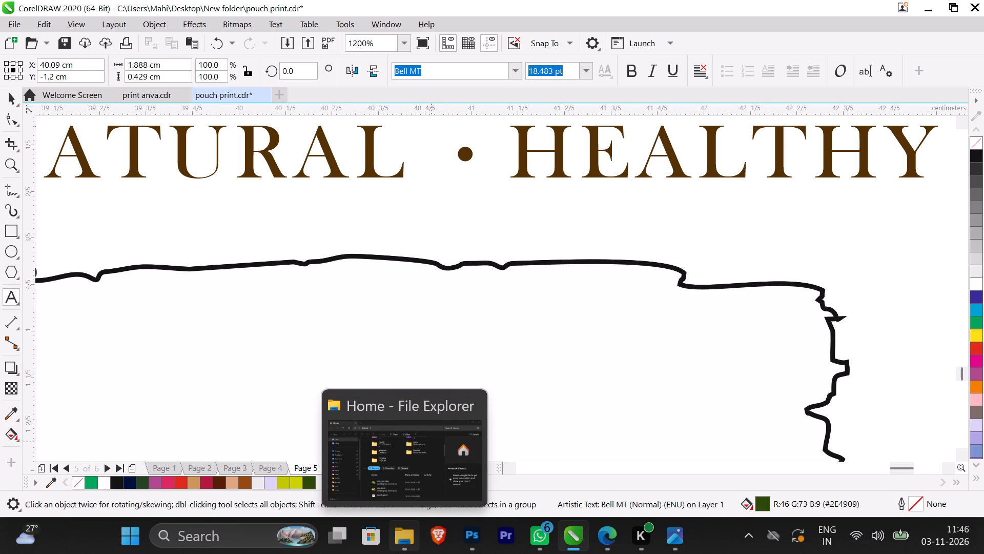
{"action": "type", "text": "MO"}
{"action": "type", "text": "RENGA"}
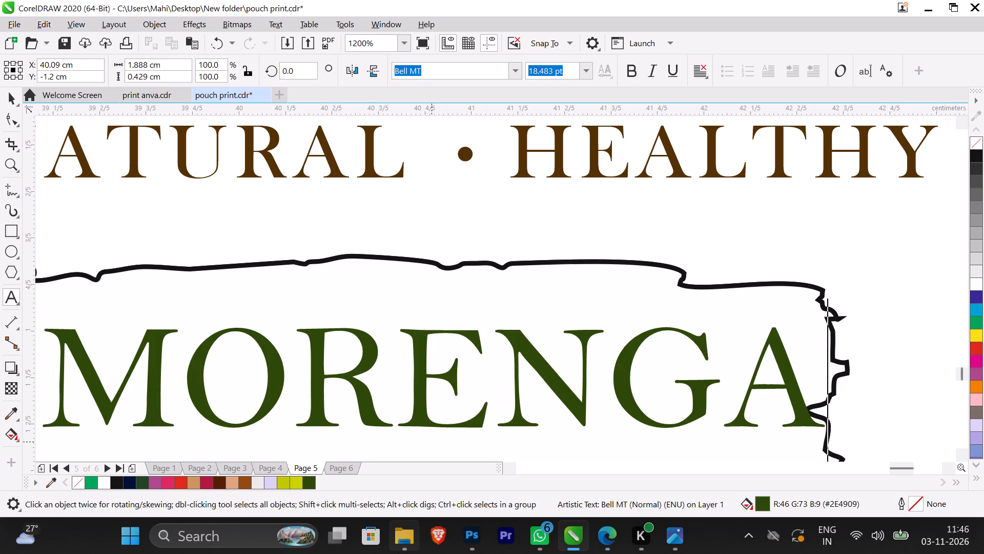
Correct the product name's spelling on the copied 10.2 cm label to MORINGA.
{"action": "scroll", "coordinate": [371, 553], "scroll_direction": "down", "scroll_amount": 1}
{"action": "scroll", "coordinate": [370, 405], "scroll_direction": "down", "scroll_amount": 2}
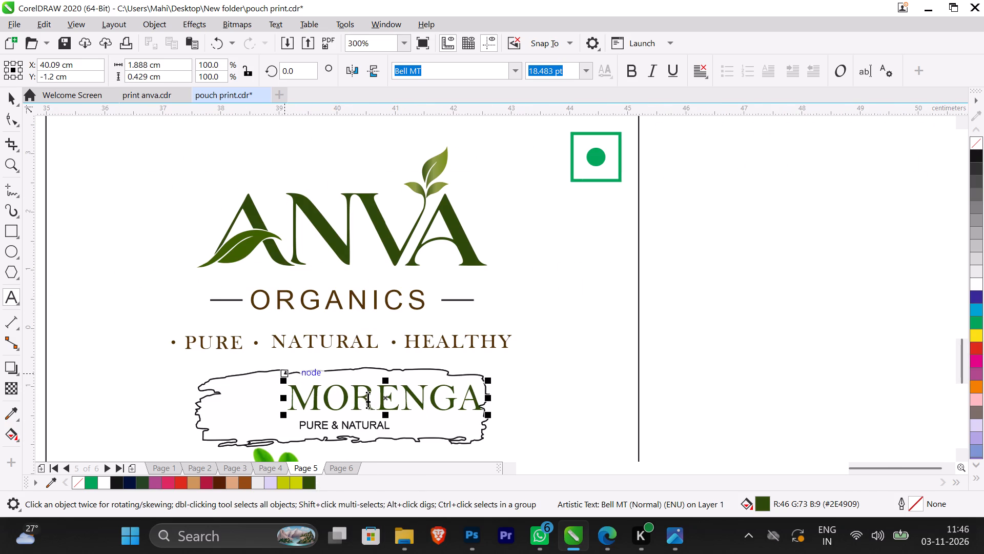
{"action": "left_click", "coordinate": [397, 397]}
{"action": "key", "text": "BackSpace"}
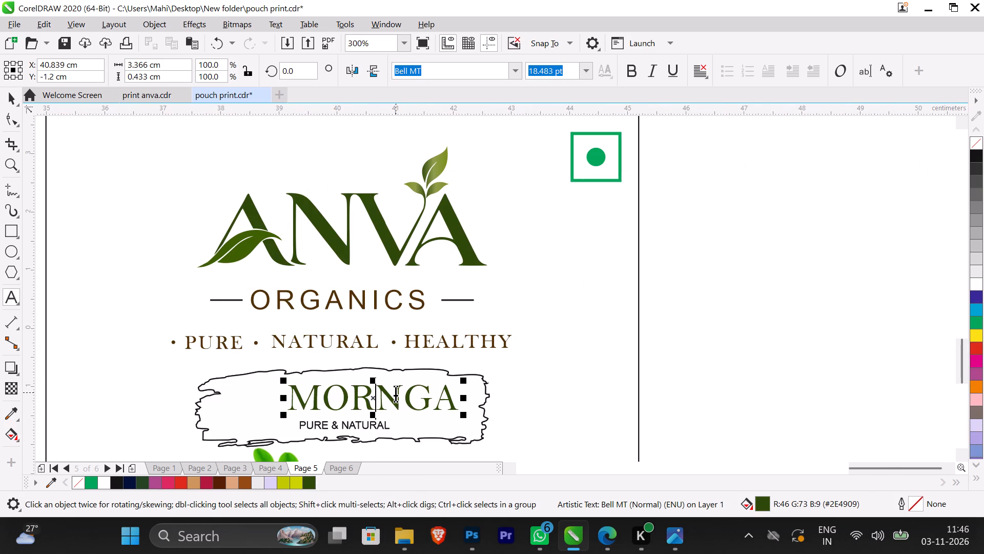
{"action": "key", "text": "shift+i"}
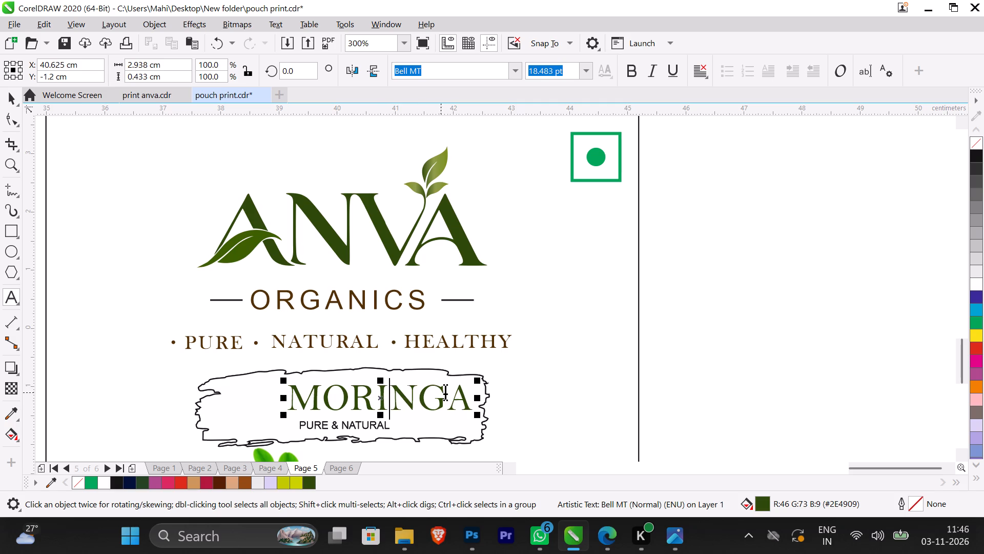
{"action": "left_click", "coordinate": [8, 92]}
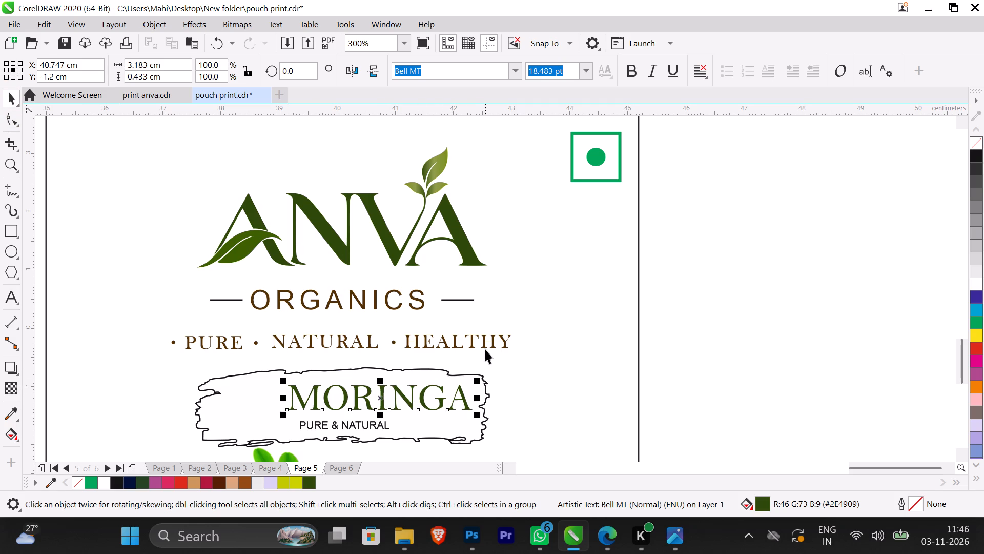
Move the MORINGA text toward the badge's middle and center-align it horizontally with the badge outline.
{"action": "left_click_drag", "start_coordinate": [383, 397], "coordinate": [352, 395]}
{"action": "left_click", "coordinate": [478, 376], "text": "shift"}
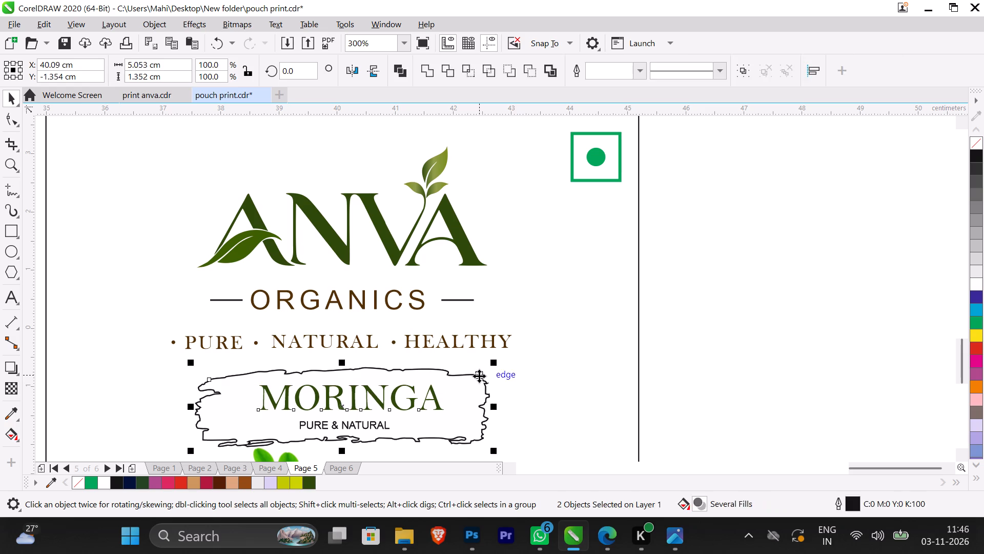
{"action": "key", "text": "c"}
{"action": "left_click", "coordinate": [732, 345]}
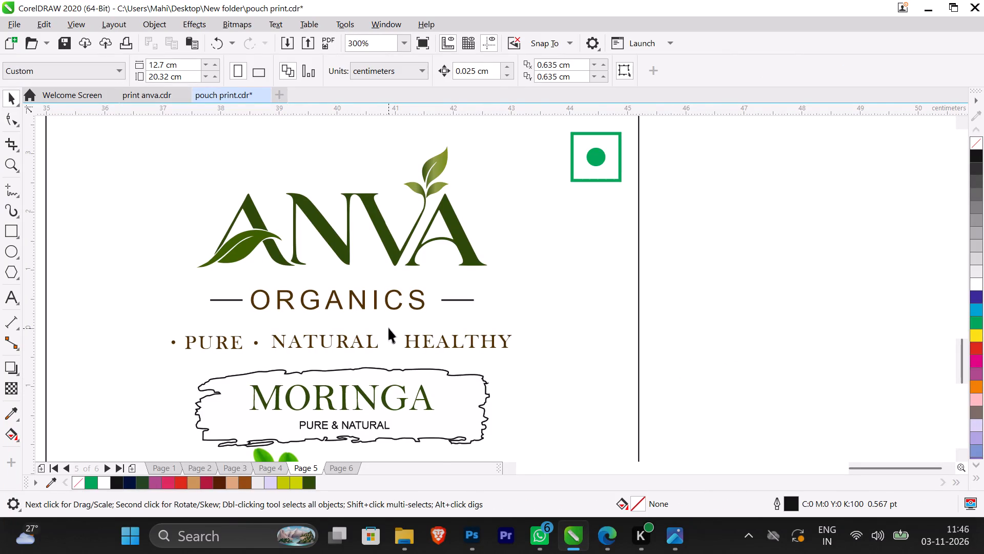
Delete the AMLA text from the badge on the 12.5 cm moringa label, keeping the outline and the PURE & NATURAL line.
{"action": "scroll", "coordinate": [388, 328], "scroll_direction": "down", "scroll_amount": 2}
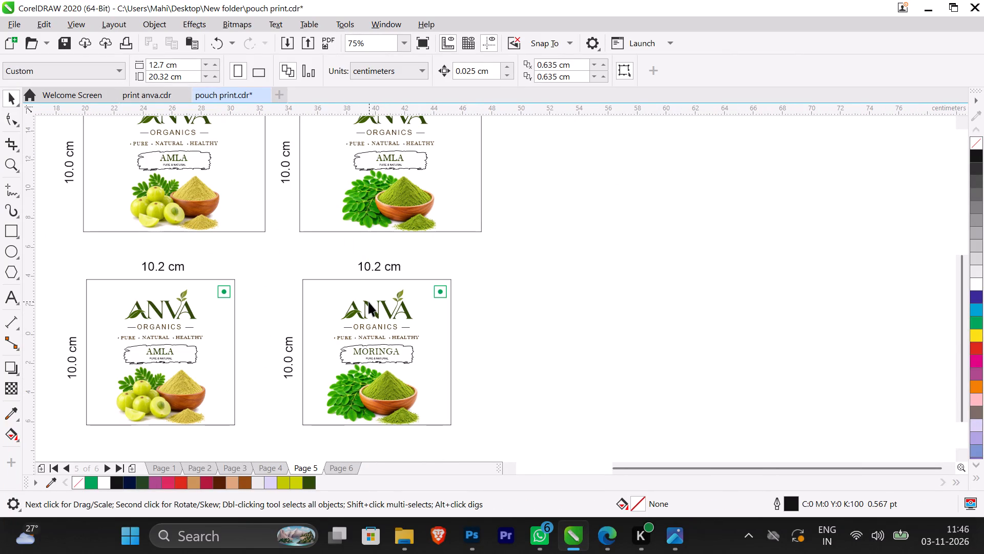
{"action": "scroll", "coordinate": [392, 334], "scroll_direction": "down", "scroll_amount": 1}
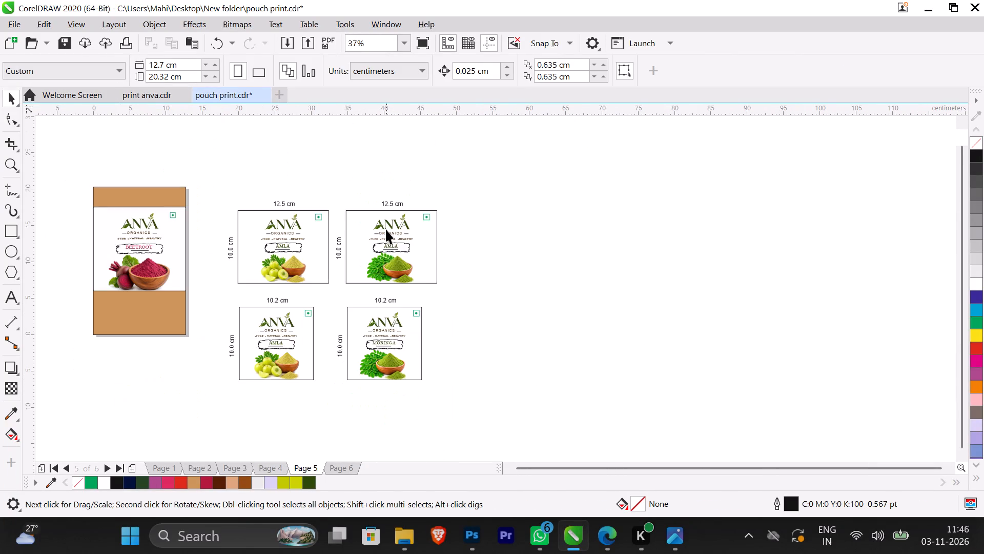
{"action": "scroll", "coordinate": [386, 228], "scroll_direction": "up", "scroll_amount": 2}
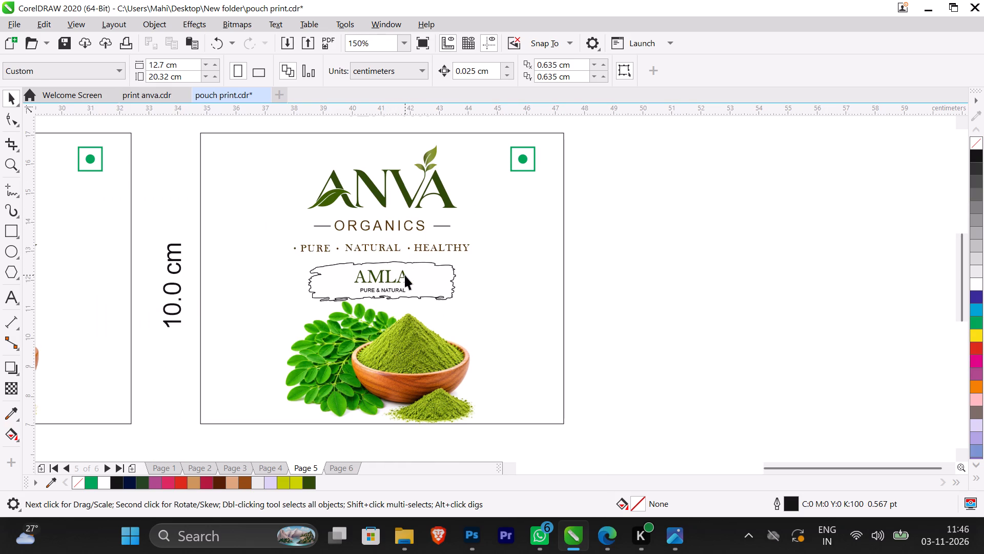
{"action": "left_click", "coordinate": [405, 275]}
{"action": "key", "text": "BackSpace"}
{"action": "left_click", "coordinate": [405, 279]}
{"action": "key", "text": "BackSpace"}
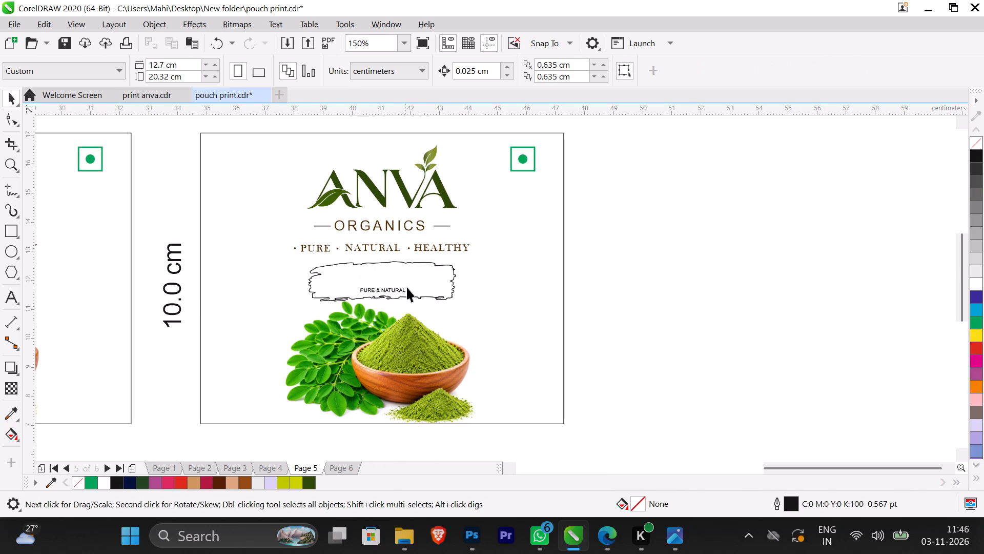
Copy the MORINGA text from the 10.2 cm label into the 12.5 cm label's empty badge, just above PURE & NATURAL.
{"action": "scroll", "coordinate": [406, 286], "scroll_direction": "down", "scroll_amount": 2}
{"action": "left_click", "coordinate": [404, 381]}
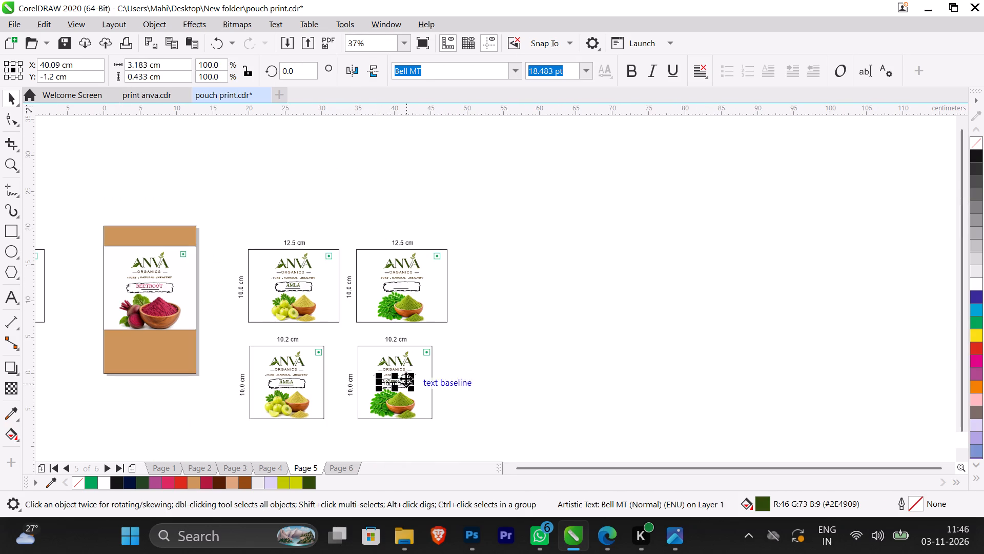
{"action": "key", "text": "plus"}
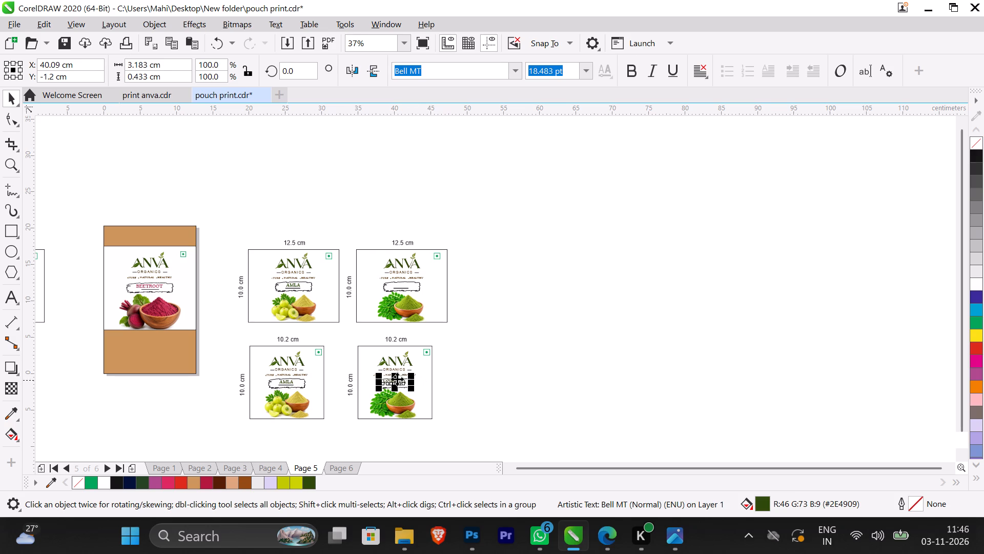
{"action": "left_click_drag", "start_coordinate": [393, 381], "coordinate": [398, 283]}
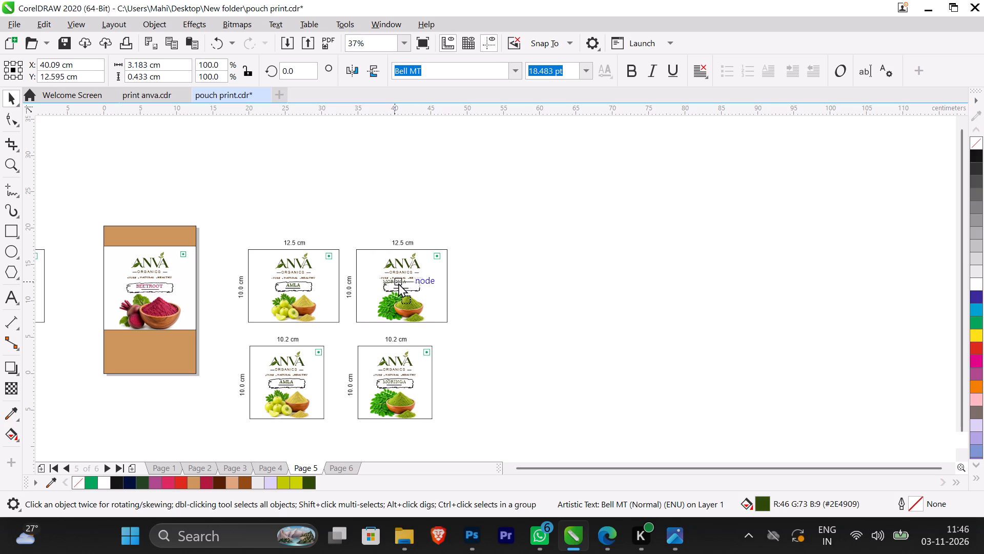
{"action": "left_click_drag", "start_coordinate": [398, 283], "coordinate": [399, 281]}
{"action": "scroll", "coordinate": [399, 281], "scroll_direction": "up", "scroll_amount": 3}
{"action": "left_click_drag", "start_coordinate": [402, 290], "coordinate": [404, 291]}
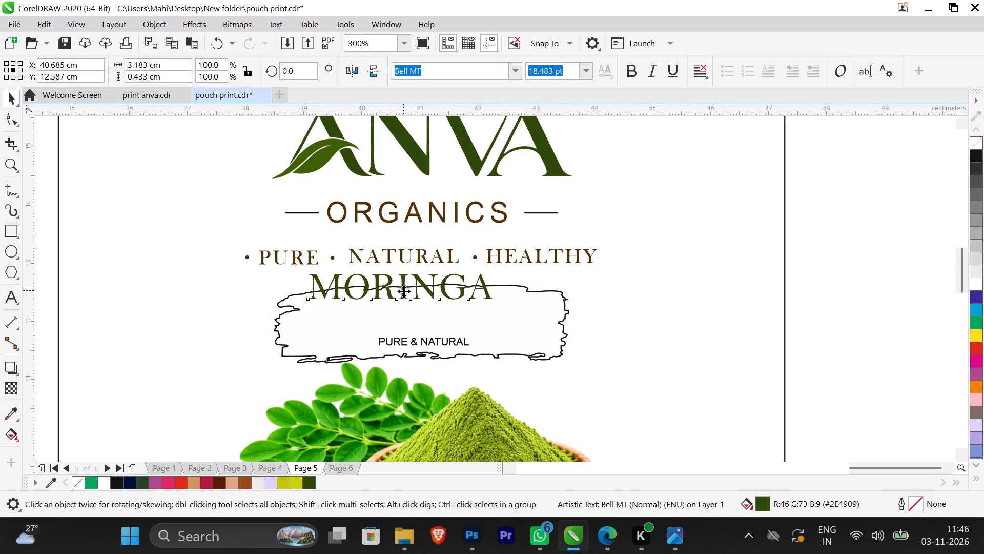
{"action": "left_click_drag", "start_coordinate": [404, 291], "coordinate": [421, 314]}
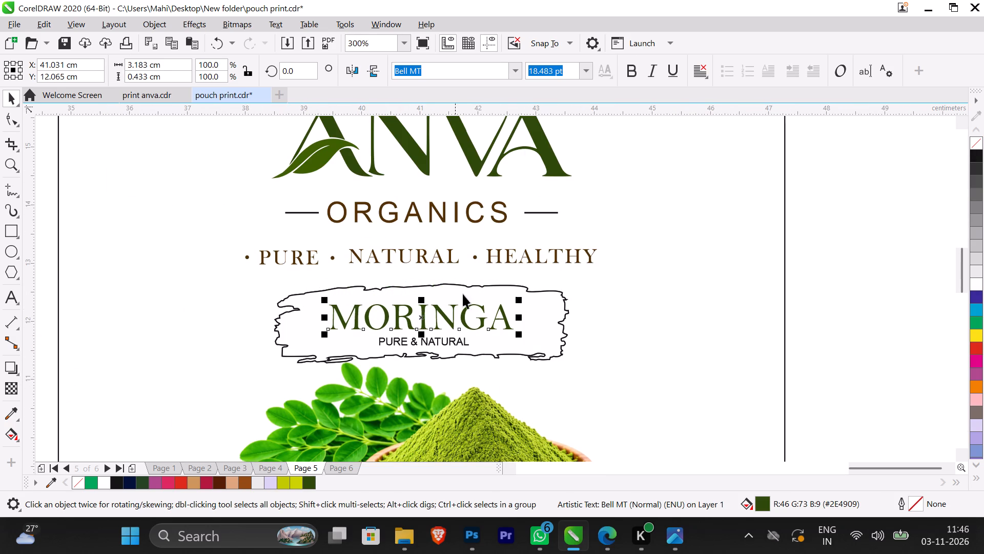
Center-align the copied MORINGA text horizontally with the badge outline on the 12.5 cm label.
{"action": "left_click", "coordinate": [563, 295], "text": "shift"}
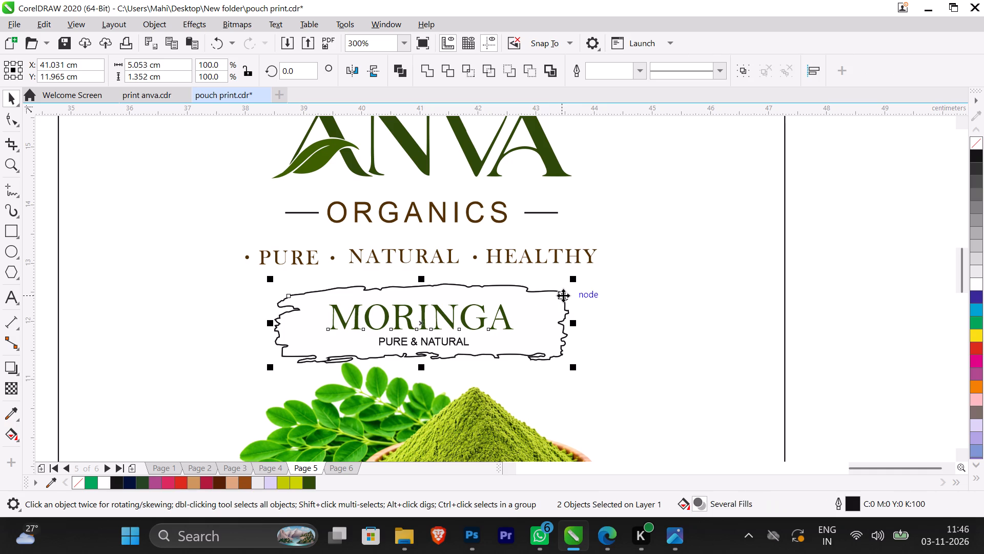
{"action": "key", "text": "c"}
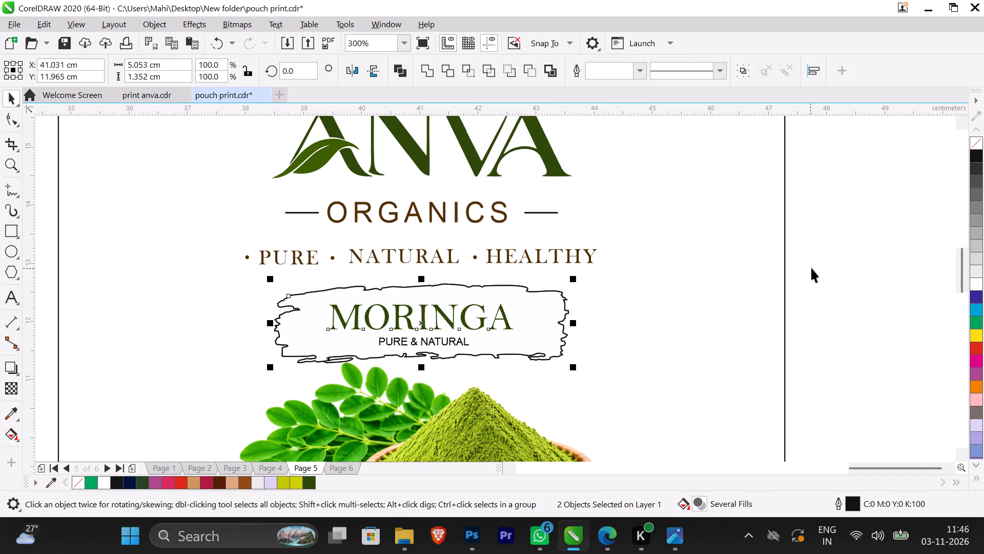
{"action": "left_click", "coordinate": [821, 270]}
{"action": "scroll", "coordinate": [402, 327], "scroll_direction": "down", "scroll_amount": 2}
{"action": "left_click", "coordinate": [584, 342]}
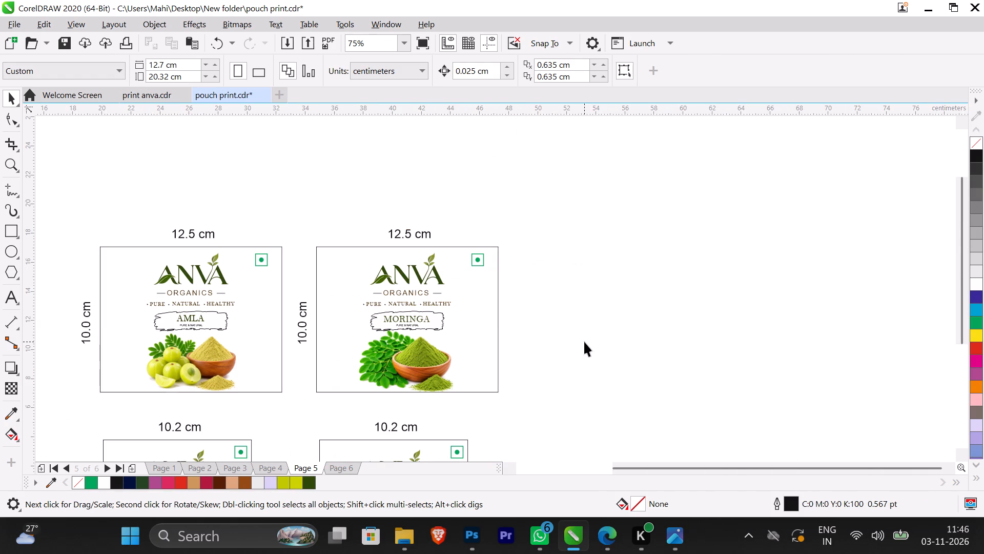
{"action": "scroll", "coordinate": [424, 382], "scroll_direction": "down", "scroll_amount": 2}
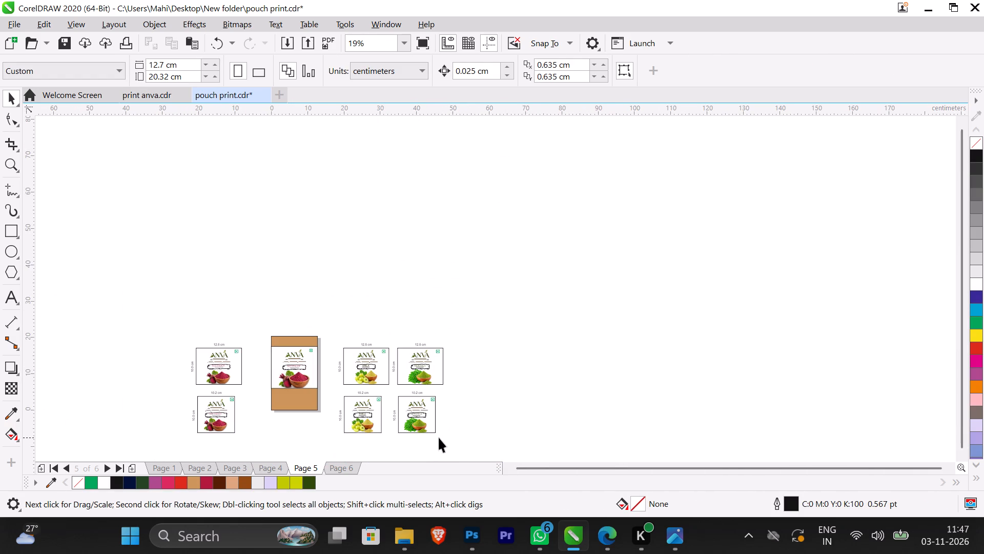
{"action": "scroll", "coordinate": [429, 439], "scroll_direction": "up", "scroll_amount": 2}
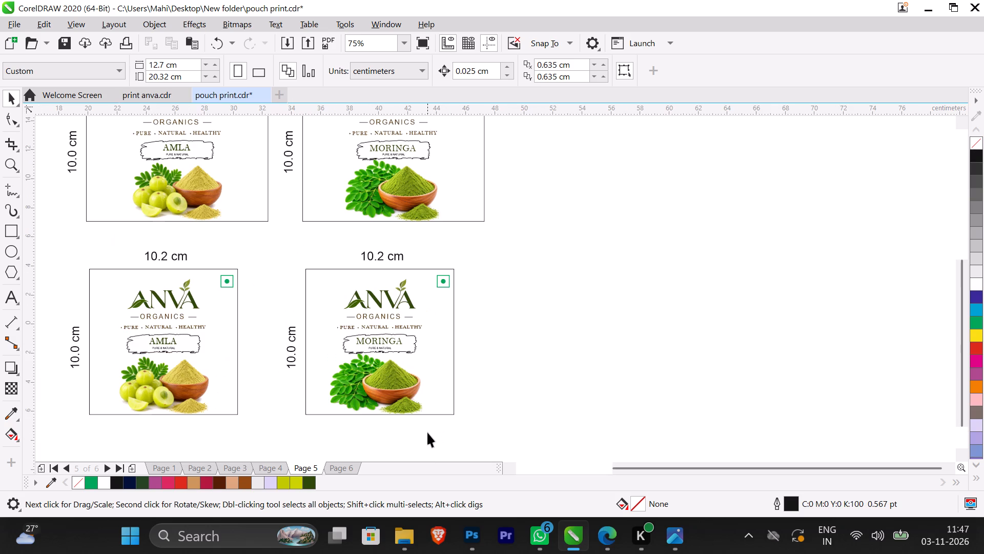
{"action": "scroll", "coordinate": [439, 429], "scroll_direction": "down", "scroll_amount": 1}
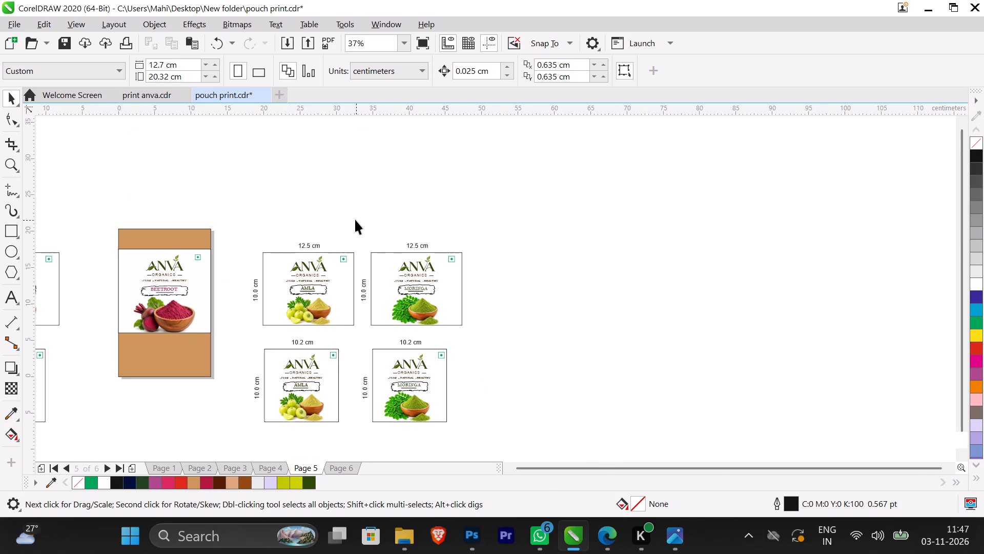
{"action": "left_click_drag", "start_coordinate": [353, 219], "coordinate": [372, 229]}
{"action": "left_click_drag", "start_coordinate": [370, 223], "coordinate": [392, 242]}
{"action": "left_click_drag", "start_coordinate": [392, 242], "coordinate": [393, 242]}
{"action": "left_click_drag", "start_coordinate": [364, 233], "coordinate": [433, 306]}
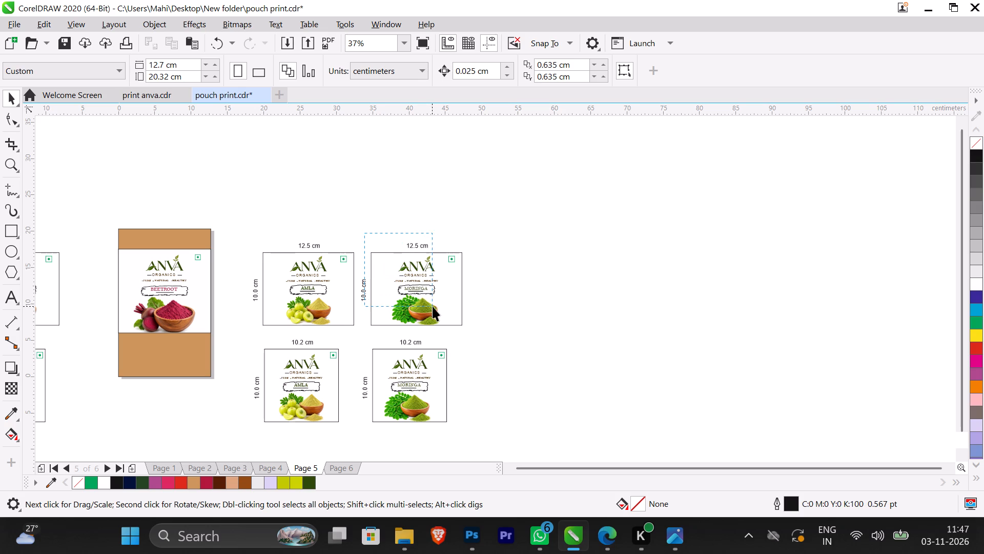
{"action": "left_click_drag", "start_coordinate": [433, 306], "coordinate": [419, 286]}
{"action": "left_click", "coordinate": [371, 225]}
Duplicate both MORINGA labels with their dimension texts and place the copies about 15.7 cm to the right, level with the originals.
{"action": "left_click_drag", "start_coordinate": [361, 229], "coordinate": [387, 399]}
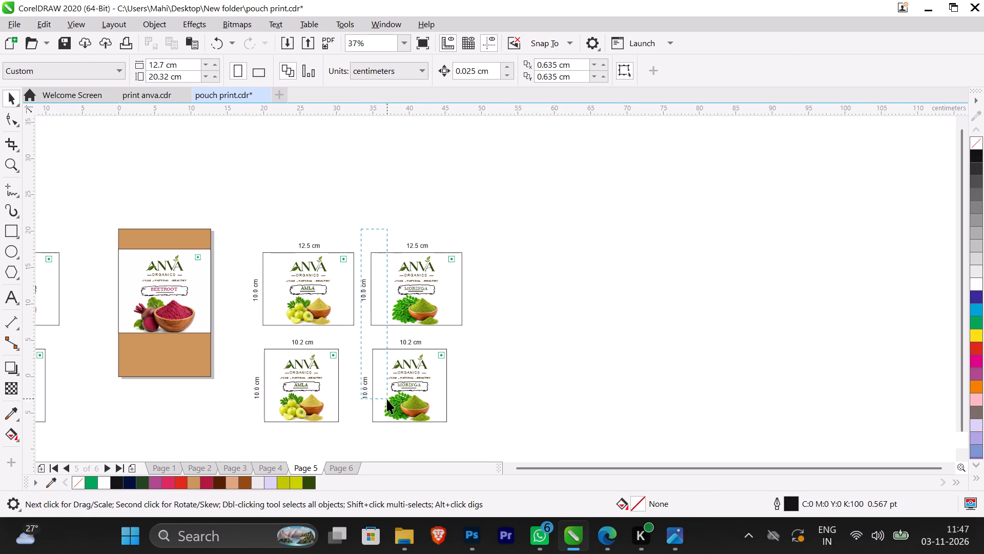
{"action": "left_click_drag", "start_coordinate": [387, 399], "coordinate": [480, 428]}
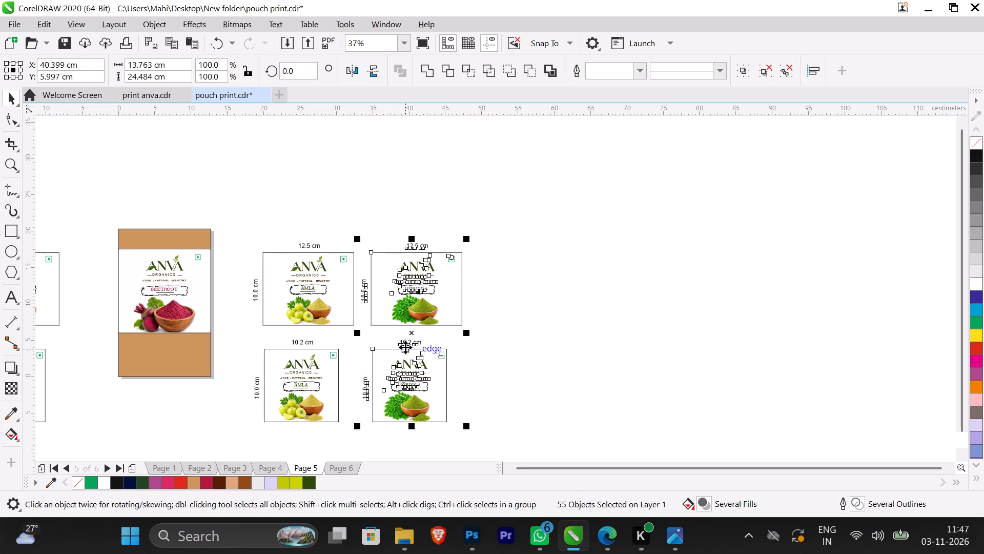
{"action": "key", "text": "plus"}
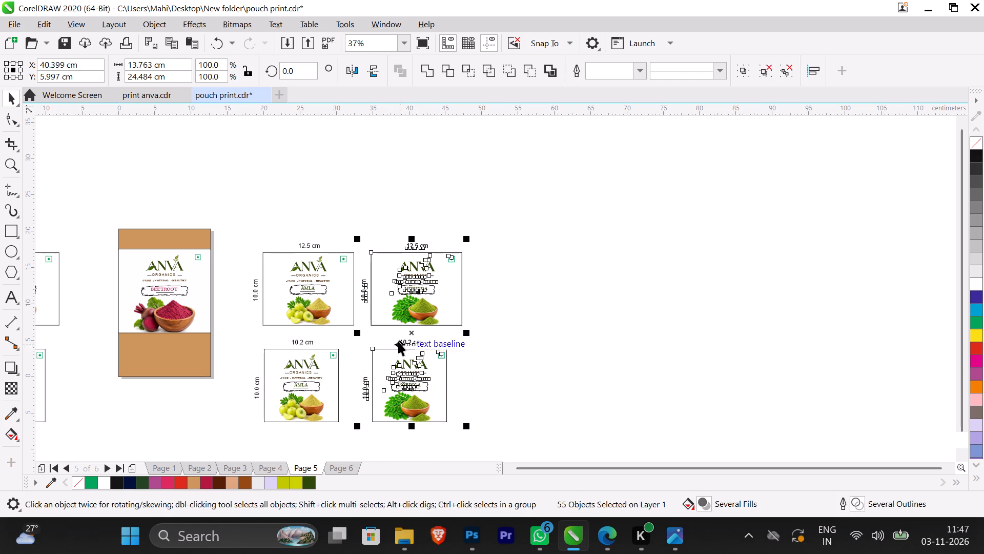
{"action": "left_click_drag", "start_coordinate": [411, 333], "coordinate": [550, 321]}
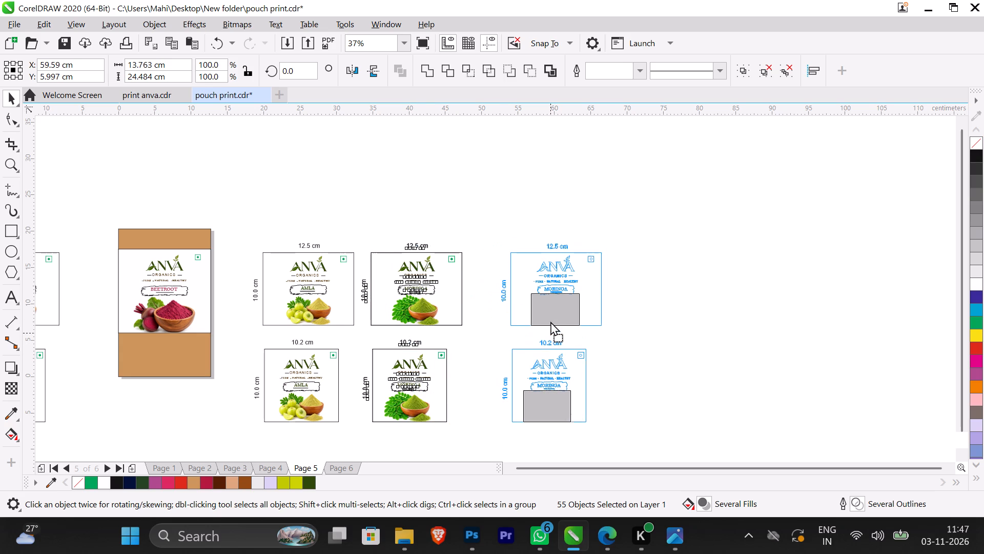
{"action": "left_click_drag", "start_coordinate": [550, 321], "coordinate": [525, 327]}
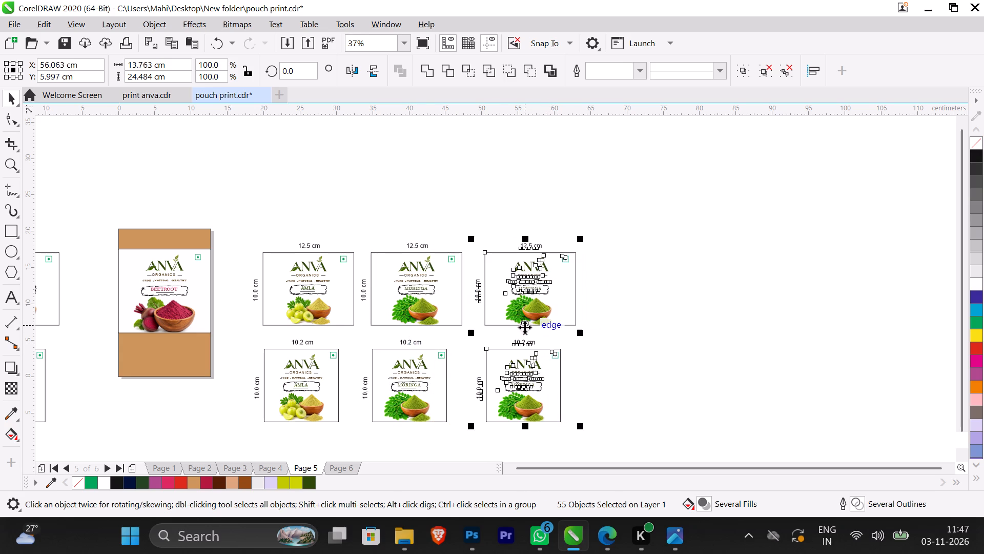
{"action": "left_click", "coordinate": [634, 303]}
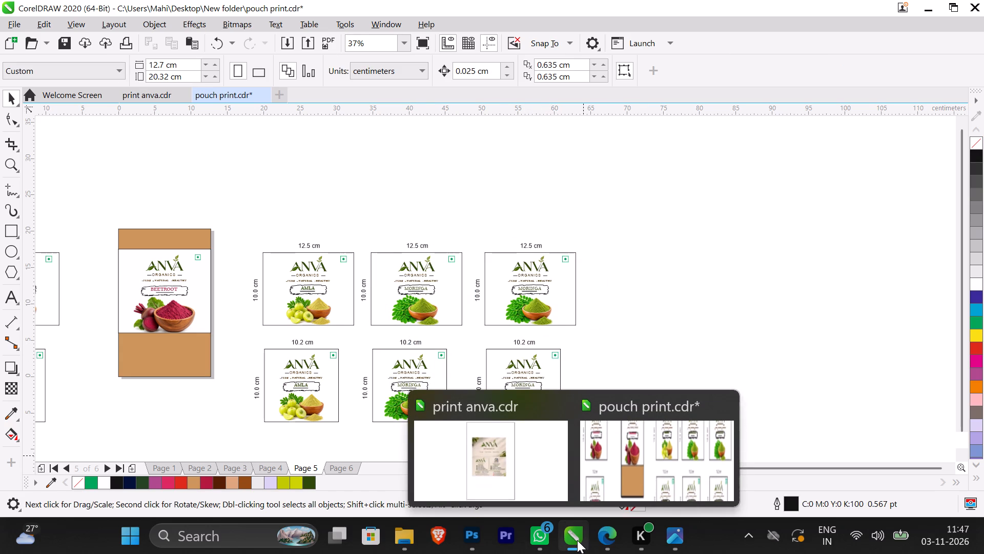
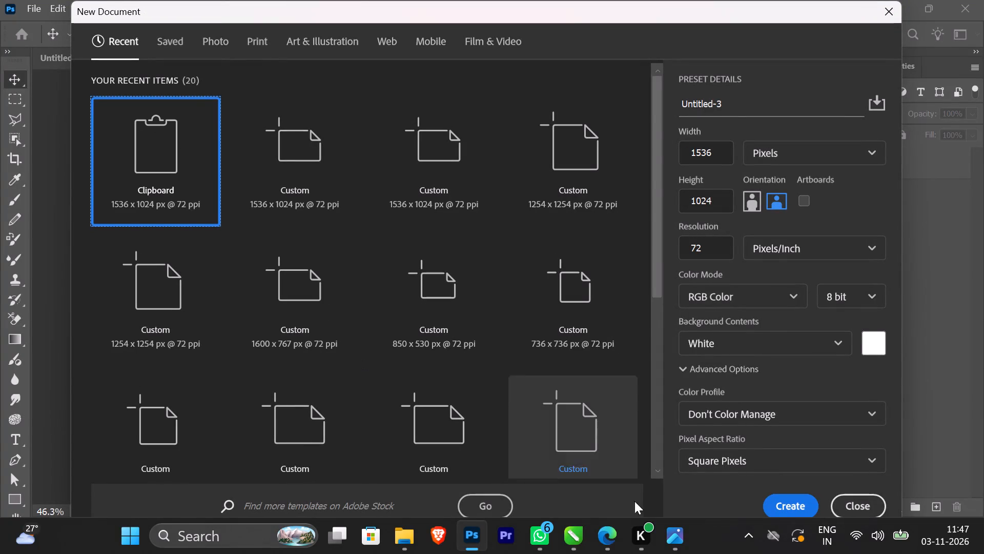
Create a 1536 x 1024 px, 72 ppi document and paste the copied amla, carrot and beetroot image into it.
{"action": "left_click", "coordinate": [780, 505]}
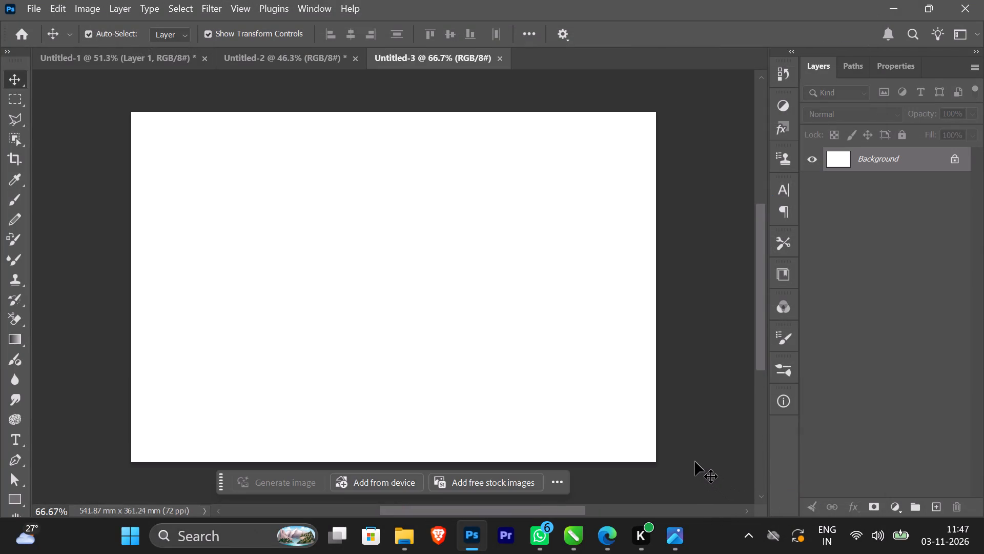
{"action": "key", "text": "ctrl+v"}
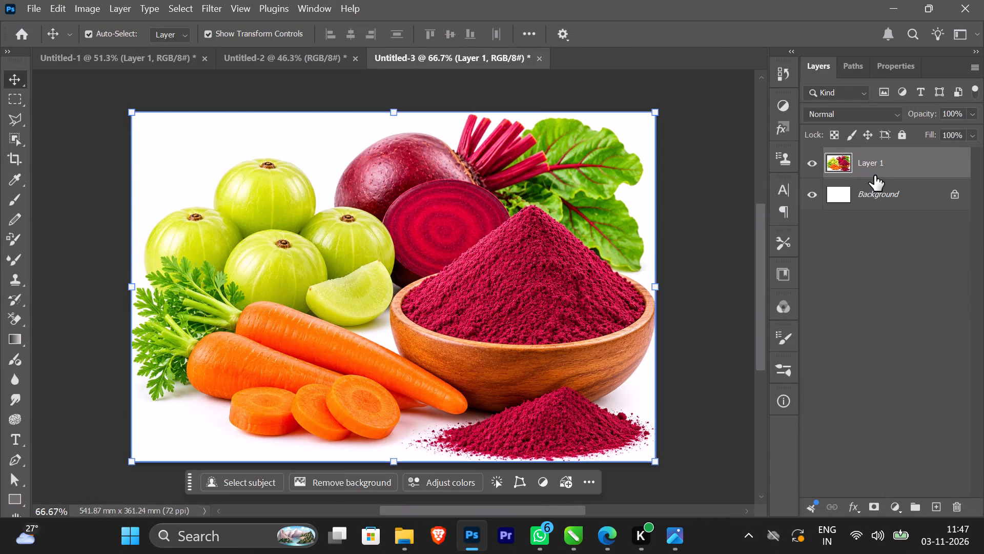
Unlock the white background layer and delete it, keeping only the pasted image layer.
{"action": "left_click", "coordinate": [960, 195]}
{"action": "left_click", "coordinate": [899, 193]}
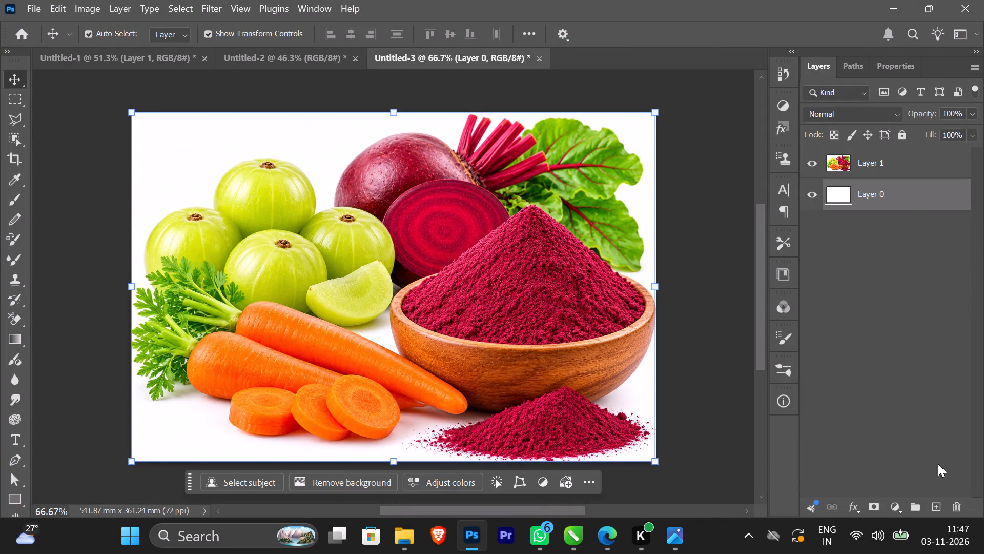
{"action": "left_click", "coordinate": [955, 508]}
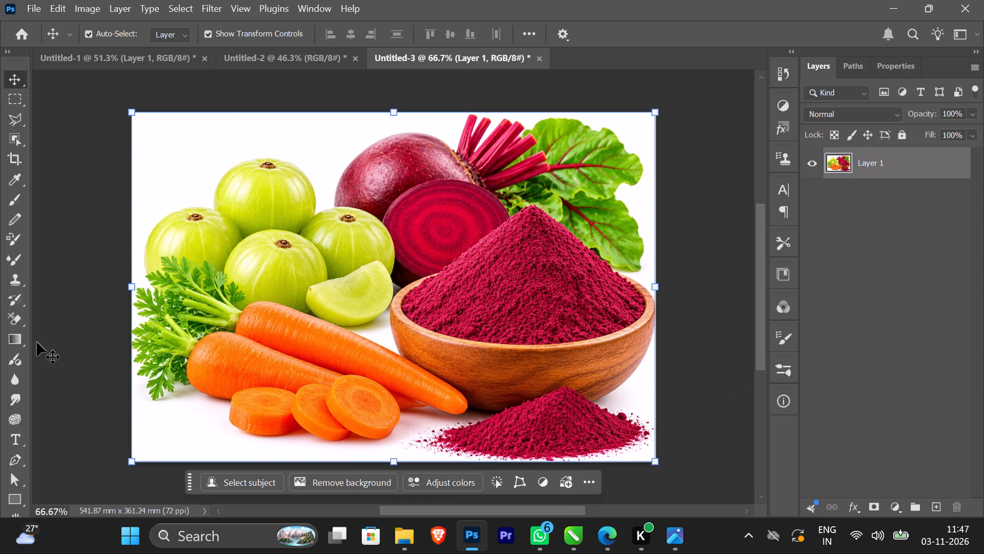
Erase the white background above and between the produce with the Background Eraser, enlarging its brush from 600 to 2300.
{"action": "left_click", "coordinate": [15, 323]}
{"action": "left_click", "coordinate": [181, 146]}
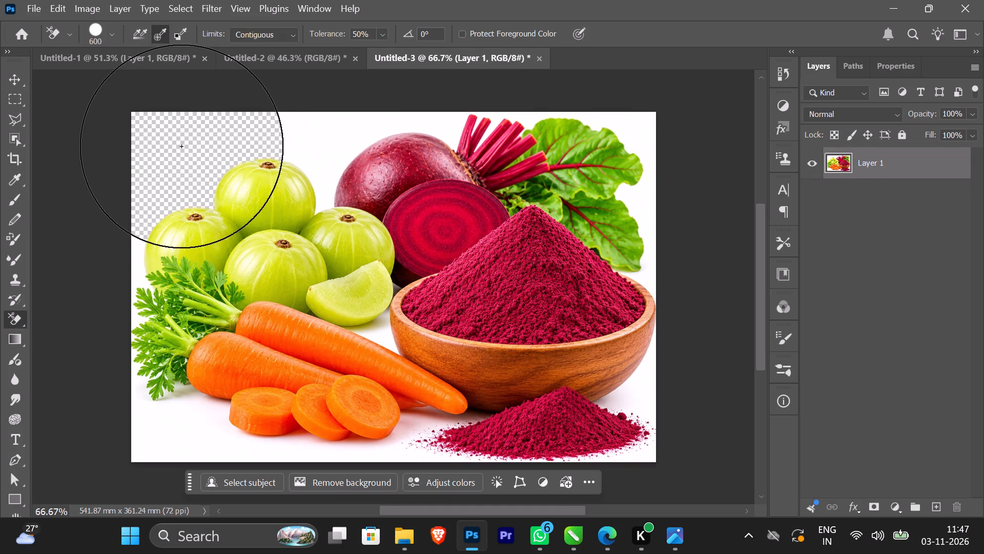
{"action": "key", "text": "bracketright"}
{"action": "key", "text": "bracketright"}
{"action": "key", "text": "bracketright"}
{"action": "key", "text": "bracketright"}
{"action": "key", "text": "bracketright"}
{"action": "key", "text": "bracketright"}
{"action": "key", "text": "bracketright"}
{"action": "key", "text": "bracketright"}
{"action": "key", "text": "bracketright"}
{"action": "key", "text": "bracketright"}
{"action": "key", "text": "bracketright"}
{"action": "key", "text": "bracketright"}
{"action": "key", "text": "bracketright"}
{"action": "key", "text": "bracketright"}
{"action": "key", "text": "bracketright"}
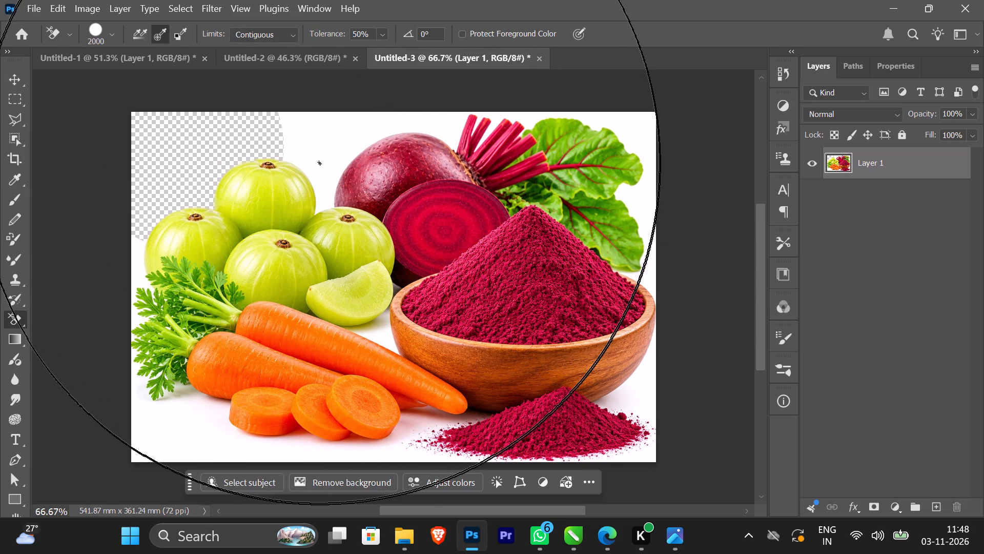
{"action": "key", "text": "bracketright"}
{"action": "key", "text": "bracketright"}
{"action": "key", "text": "bracketright"}
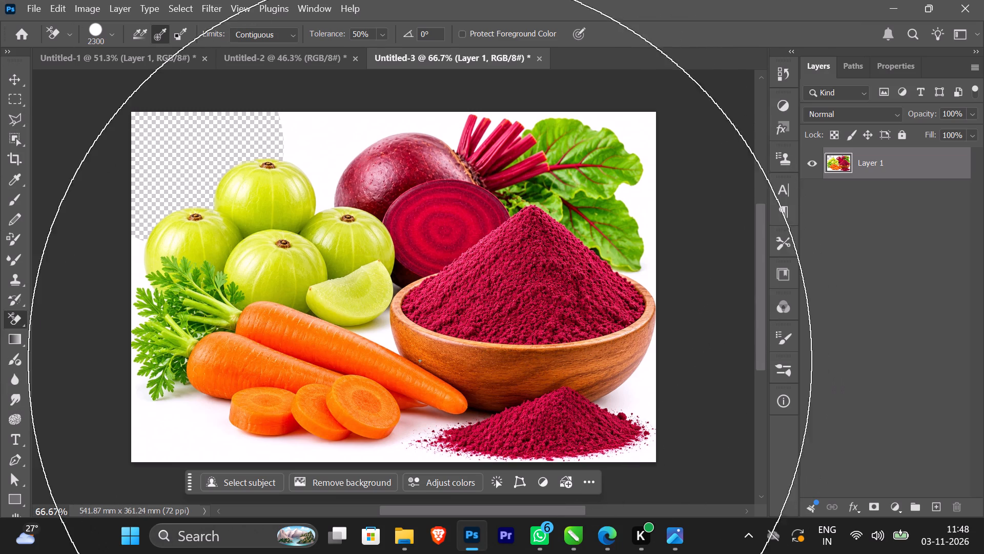
{"action": "left_click", "coordinate": [380, 332]}
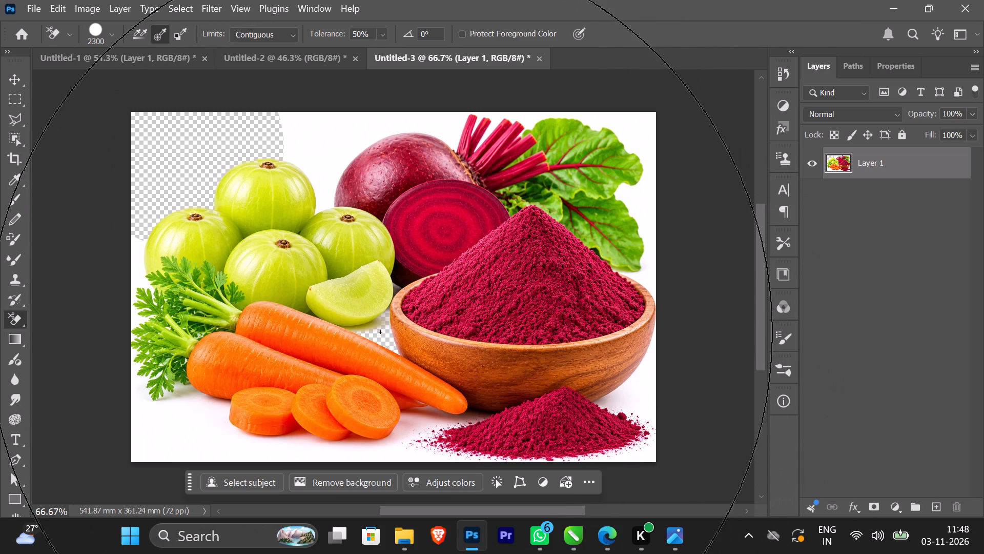
{"action": "left_click_drag", "start_coordinate": [315, 136], "coordinate": [343, 135]}
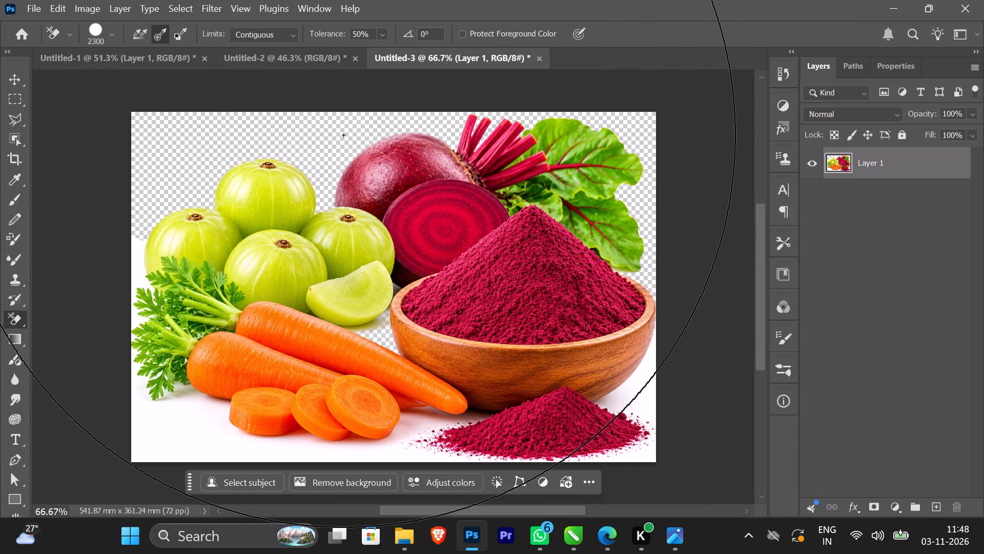
Erase the remaining white background around the carrots, amla fruits, bowl and spilled powder with the 2300 brush.
{"action": "left_click_drag", "start_coordinate": [343, 135], "coordinate": [186, 432]}
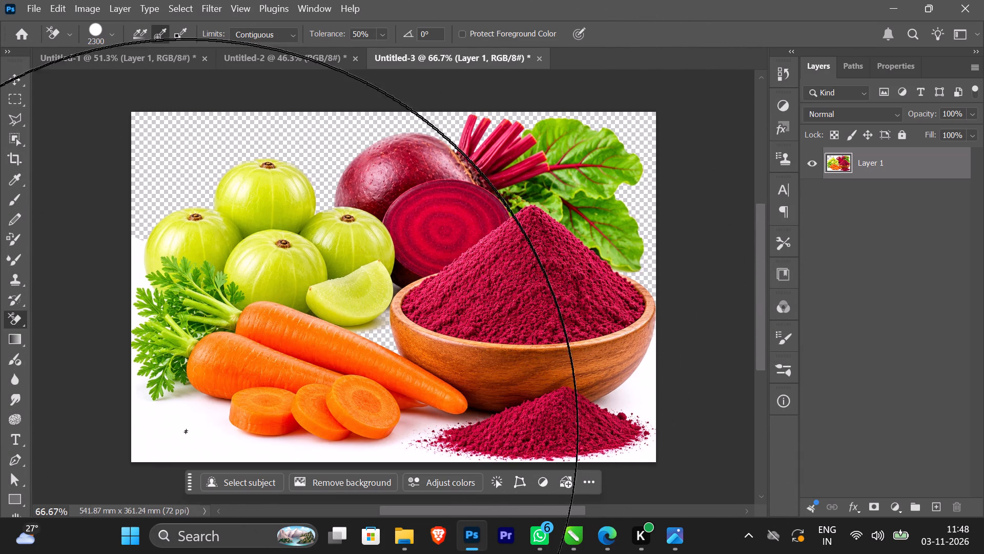
{"action": "left_click_drag", "start_coordinate": [186, 432], "coordinate": [160, 301]}
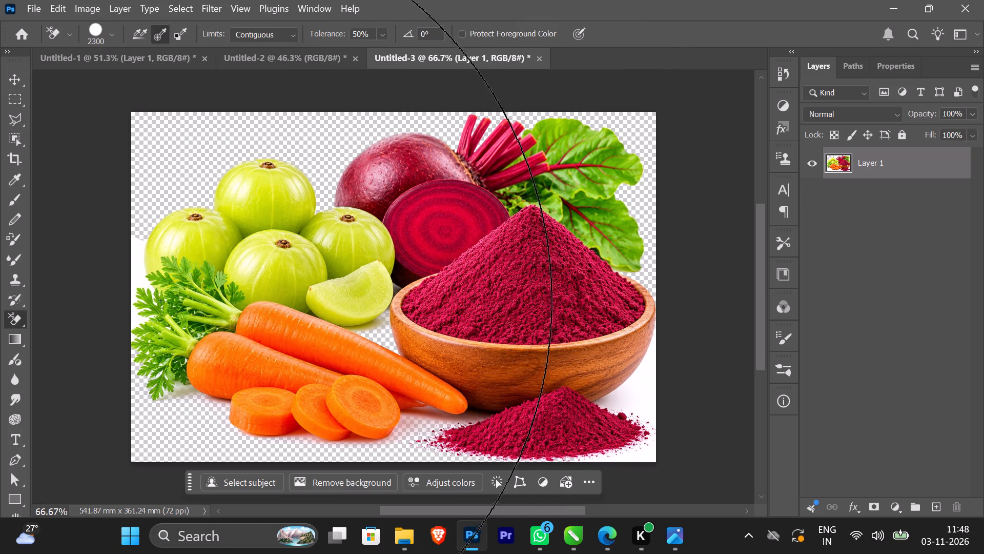
{"action": "left_click_drag", "start_coordinate": [160, 301], "coordinate": [134, 263]}
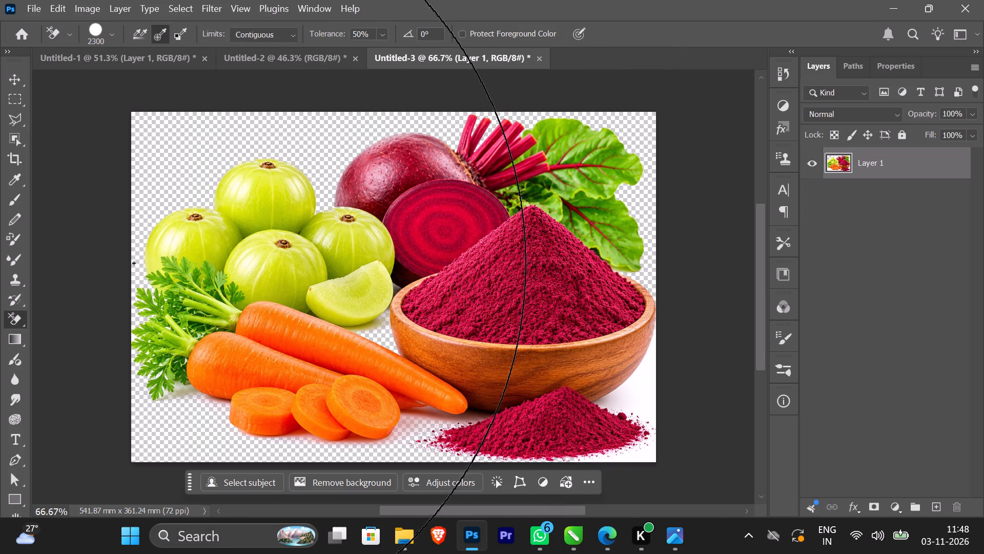
{"action": "left_click_drag", "start_coordinate": [134, 263], "coordinate": [770, 364]}
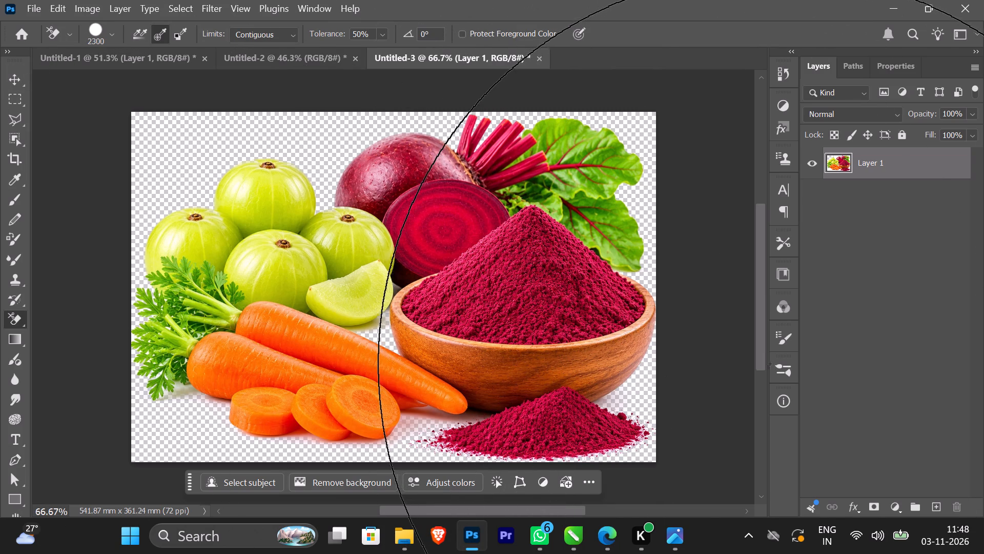
{"action": "left_click_drag", "start_coordinate": [770, 364], "coordinate": [757, 394]}
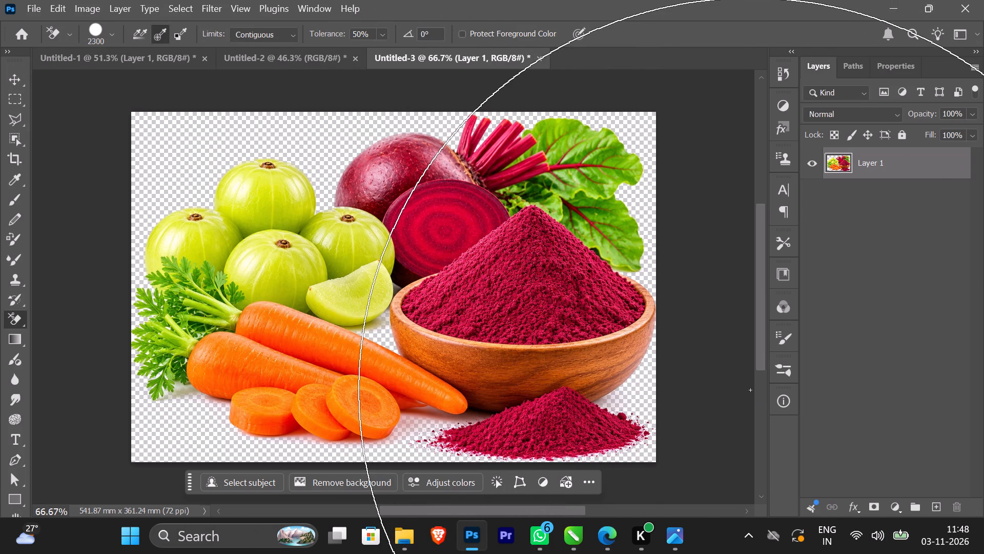
Reduce the Background Eraser's brush size to 150 and return to the Move tool.
{"action": "key", "text": "bracketleft"}
{"action": "key", "text": "bracketleft"}
{"action": "key", "text": "bracketleft"}
{"action": "key", "text": "bracketleft"}
{"action": "key", "text": "bracketleft"}
{"action": "key", "text": "bracketleft"}
{"action": "key", "text": "bracketleft"}
{"action": "key", "text": "bracketleft"}
{"action": "key", "text": "bracketleft"}
{"action": "key", "text": "bracketleft"}
{"action": "key", "text": "bracketleft"}
{"action": "key", "text": "bracketleft"}
{"action": "key", "text": "bracketleft"}
{"action": "key", "text": "bracketleft"}
{"action": "key", "text": "bracketleft"}
{"action": "key", "text": "bracketleft"}
{"action": "key", "text": "bracketleft"}
{"action": "key", "text": "bracketleft"}
{"action": "key", "text": "bracketleft"}
{"action": "key", "text": "bracketleft"}
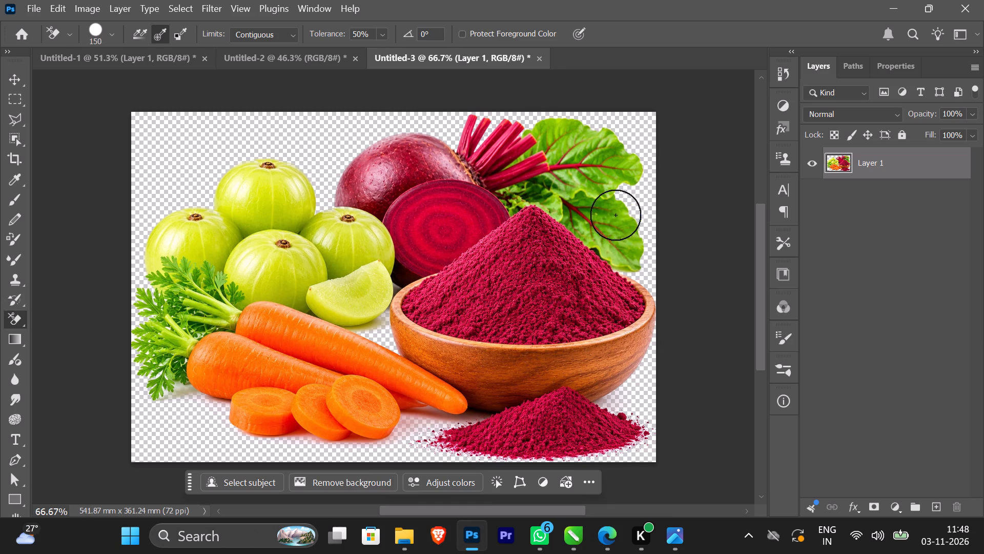
{"action": "left_click", "coordinate": [18, 84]}
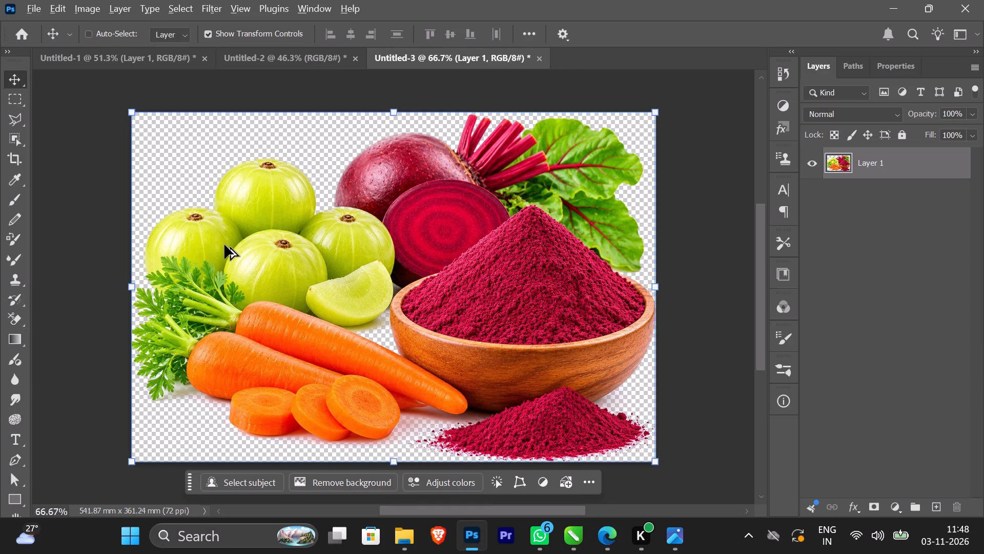
Export the cut-out image as a transparent PNG copy named "png abc" in the anva folder.
{"action": "key", "text": "ctrl+alt+shift+w"}
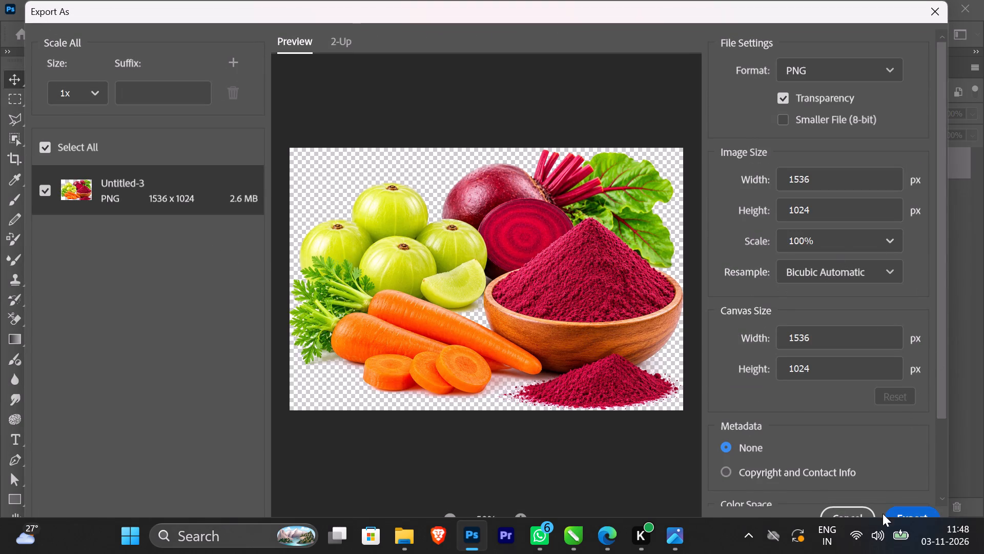
{"action": "left_click", "coordinate": [907, 514]}
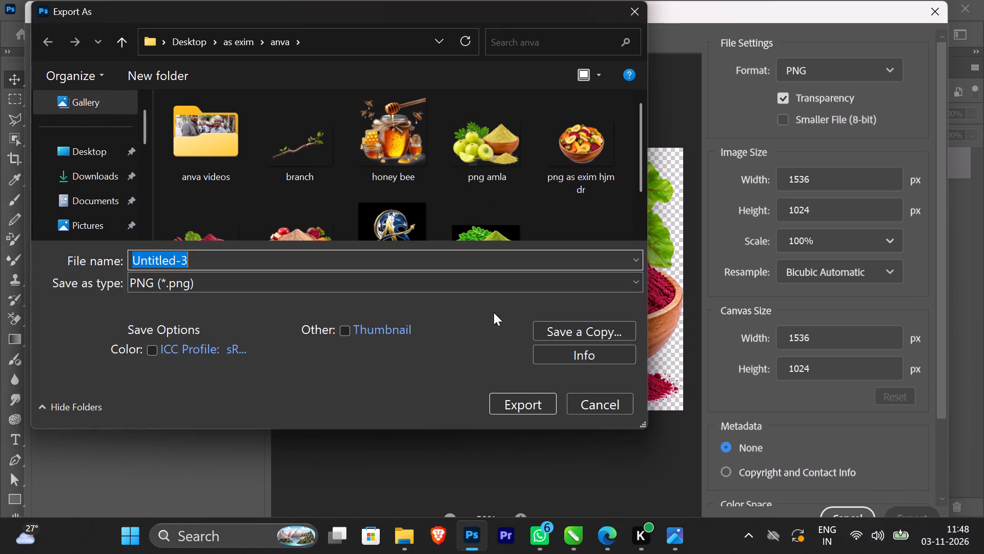
{"action": "left_click", "coordinate": [516, 164]}
{"action": "left_click", "coordinate": [231, 263]}
{"action": "left_click", "coordinate": [231, 263]}
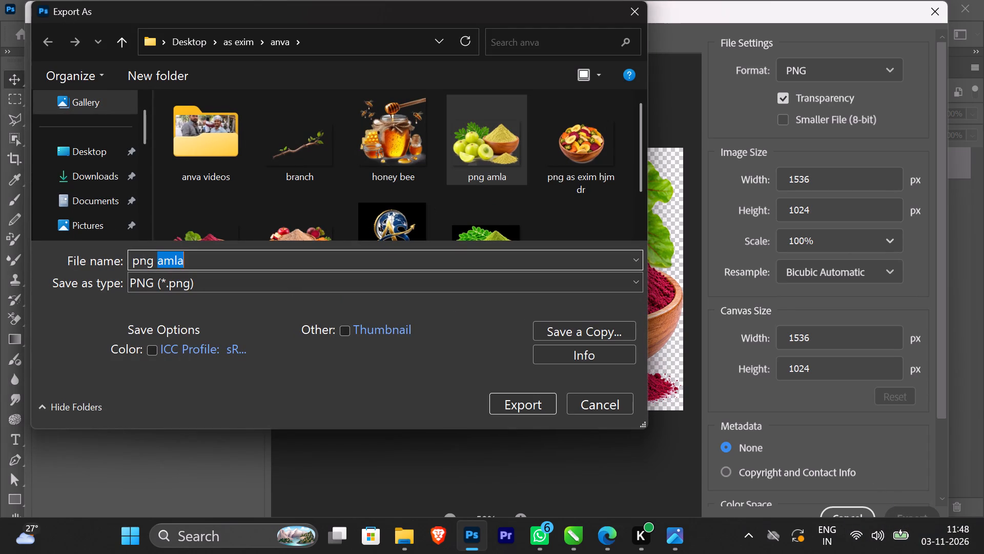
{"action": "key", "text": "BackSpace"}
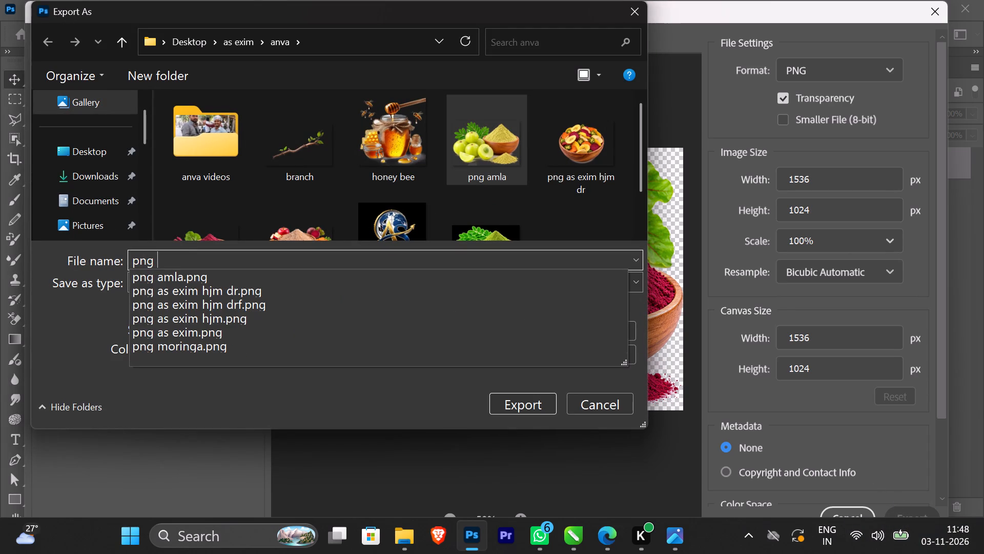
{"action": "type", "text": "abc"}
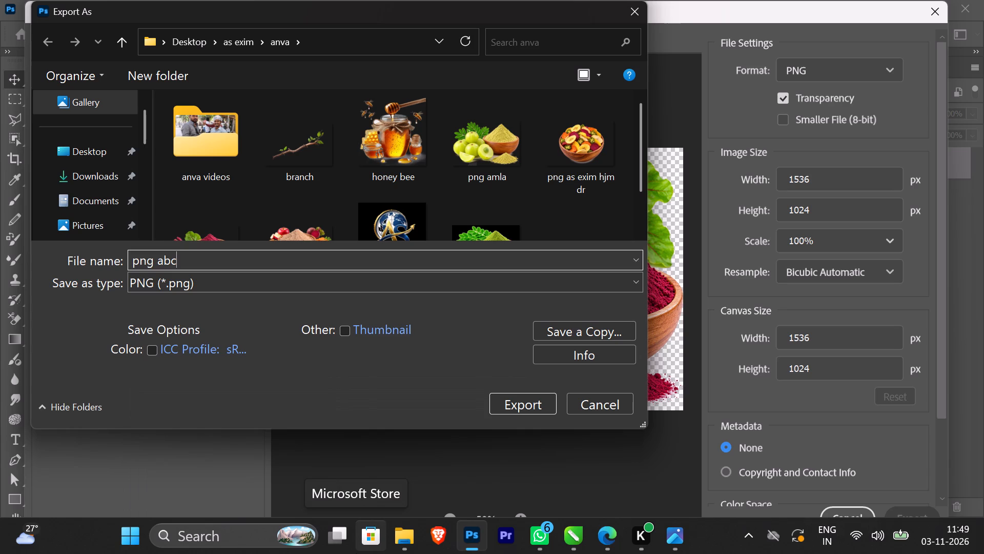
{"action": "left_click", "coordinate": [603, 336]}
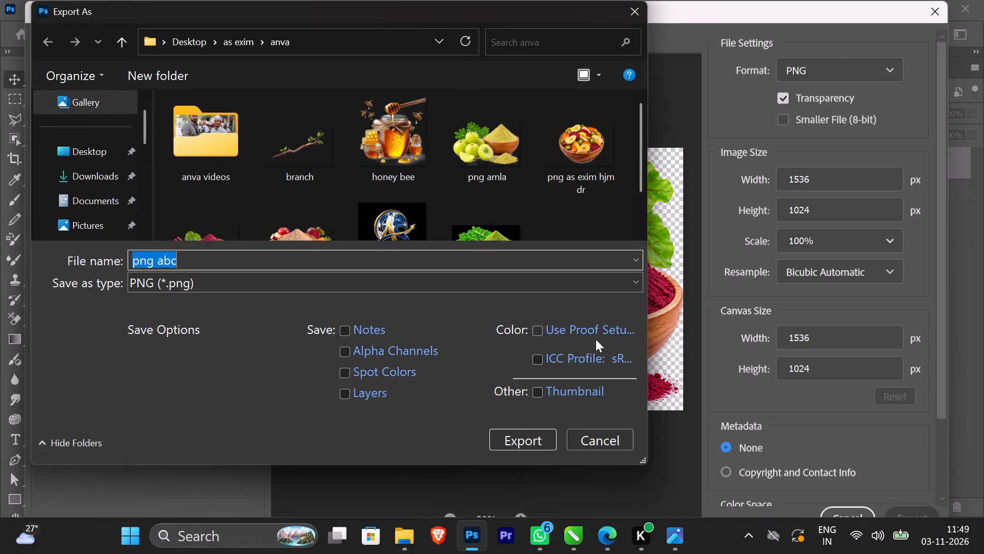
{"action": "left_click", "coordinate": [511, 437]}
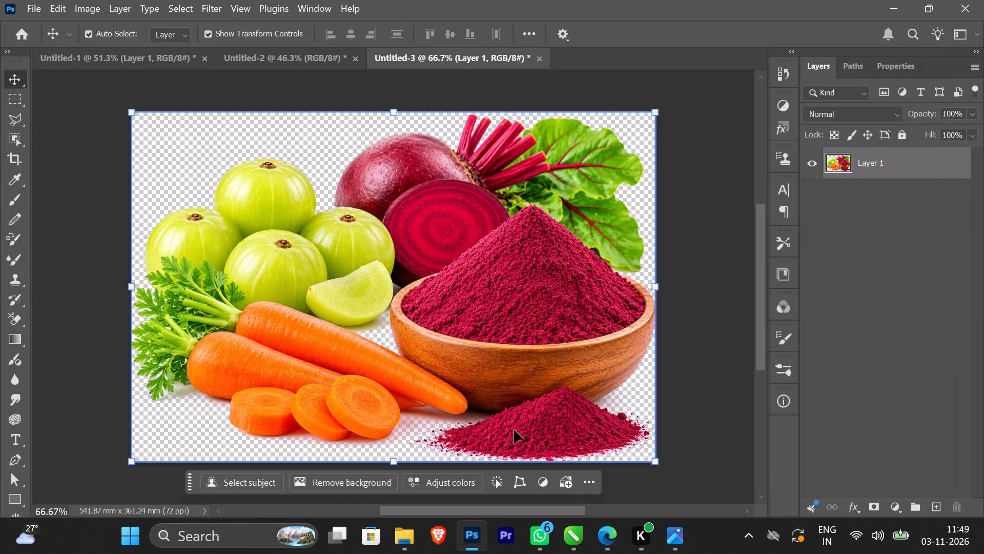
Switch to File Explorer, open the recent png abc file in Photos, copy the image to the clipboard and close the viewer.
{"action": "left_click", "coordinate": [577, 535]}
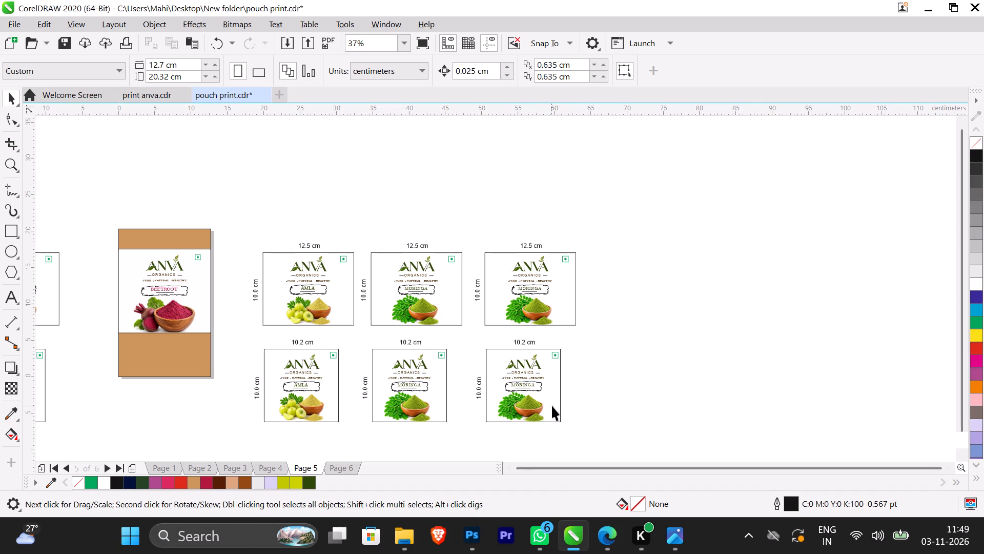
{"action": "left_click", "coordinate": [403, 535]}
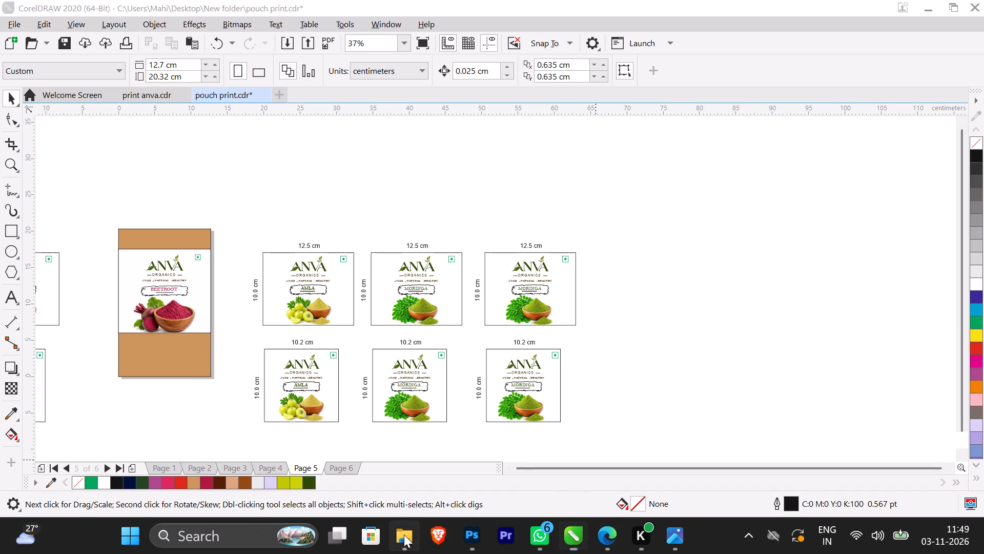
{"action": "double_click", "coordinate": [373, 387]}
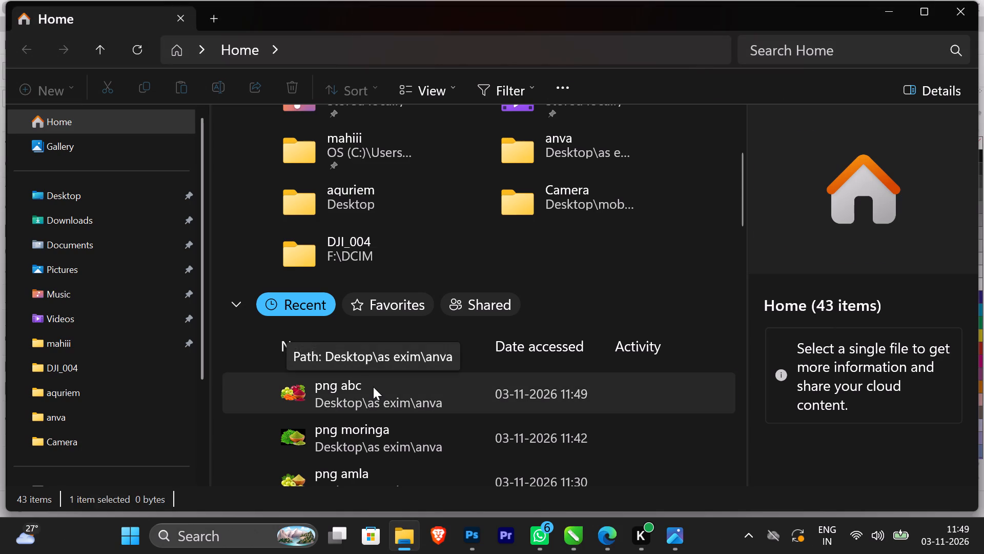
{"action": "right_click", "coordinate": [393, 285]}
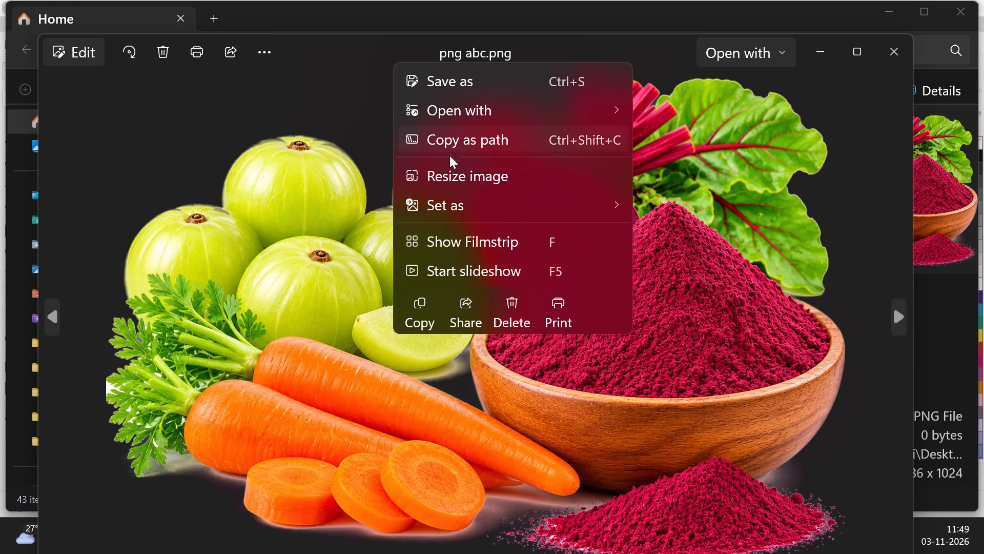
{"action": "left_click", "coordinate": [426, 301]}
{"action": "left_click", "coordinate": [896, 52]}
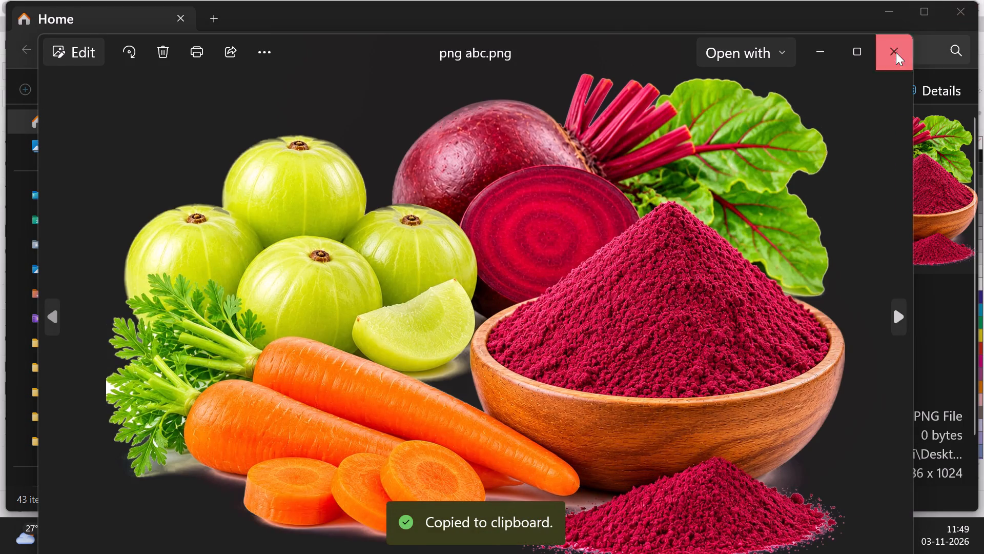
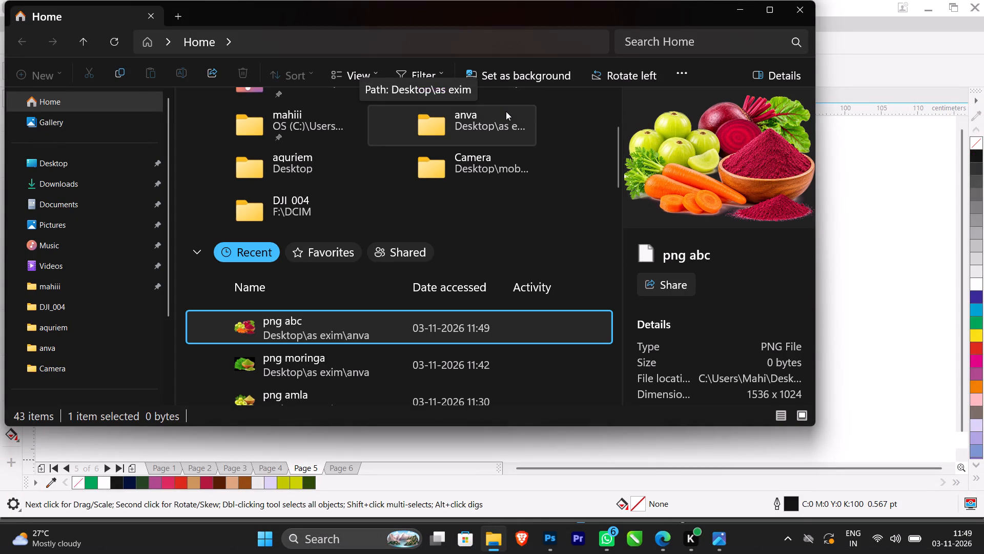
Switch to CorelDRAW and paste the copied ABC product image onto page 5 of pouch print.cdr, moving it clear of the beetroot pouch.
{"action": "left_click", "coordinate": [839, 299]}
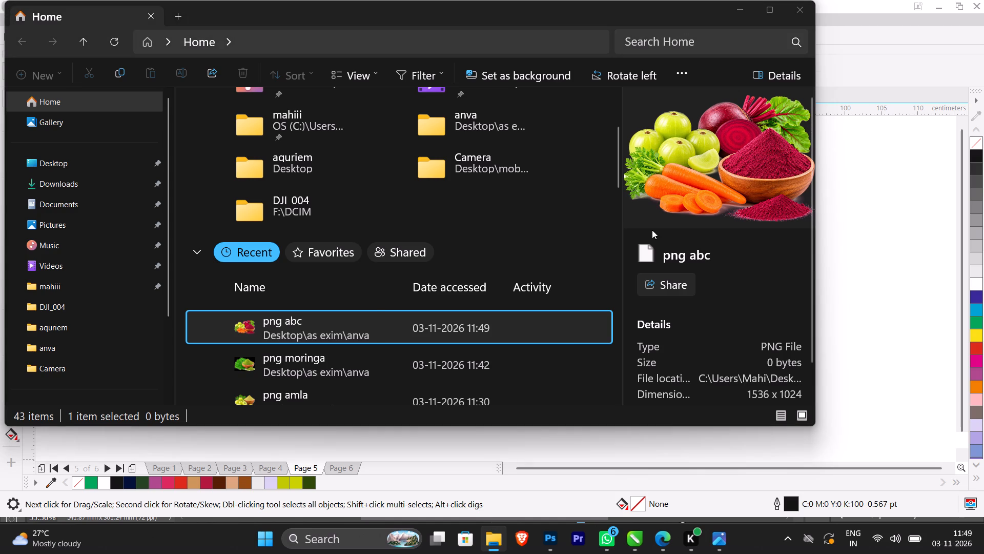
{"action": "left_click", "coordinate": [748, 13]}
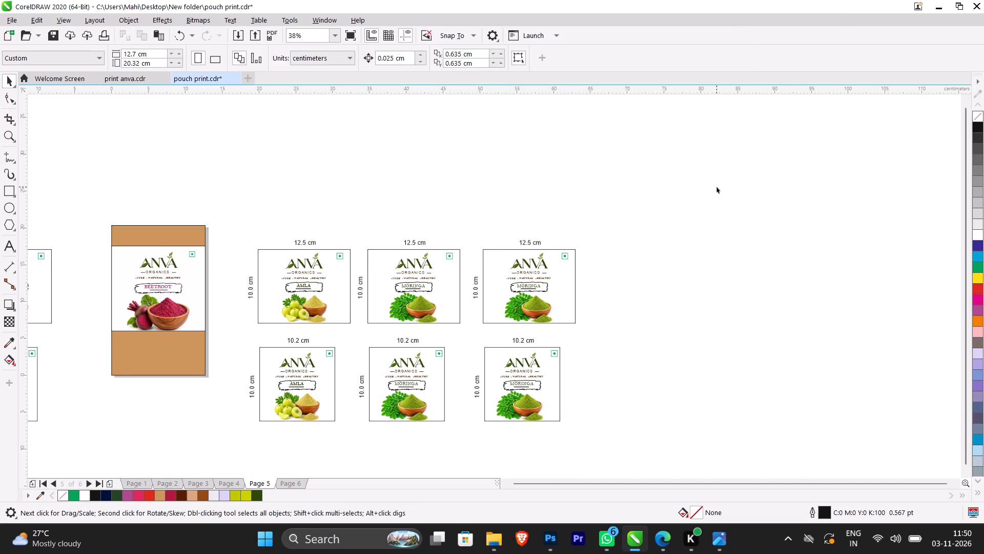
{"action": "key", "text": "ctrl+v"}
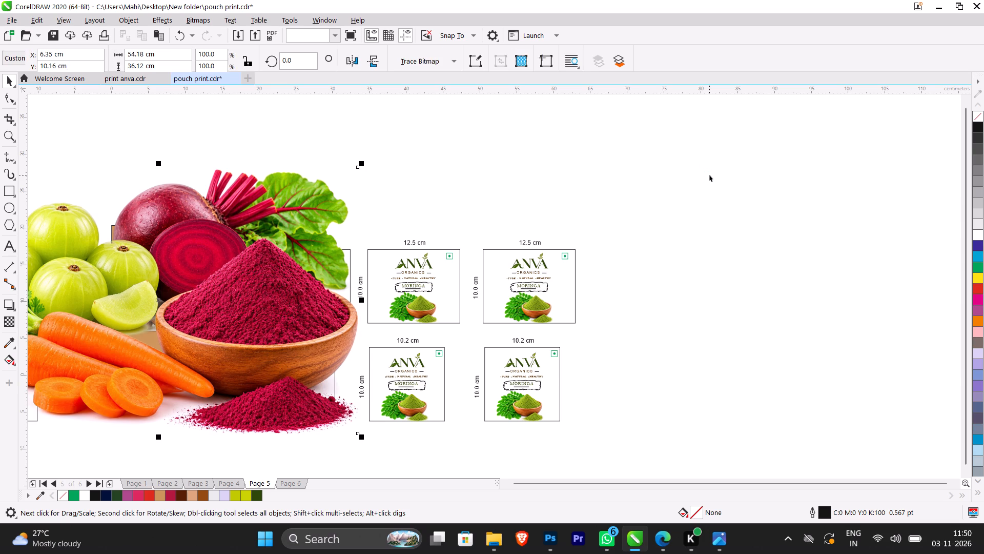
{"action": "left_click_drag", "start_coordinate": [257, 266], "coordinate": [487, 300]}
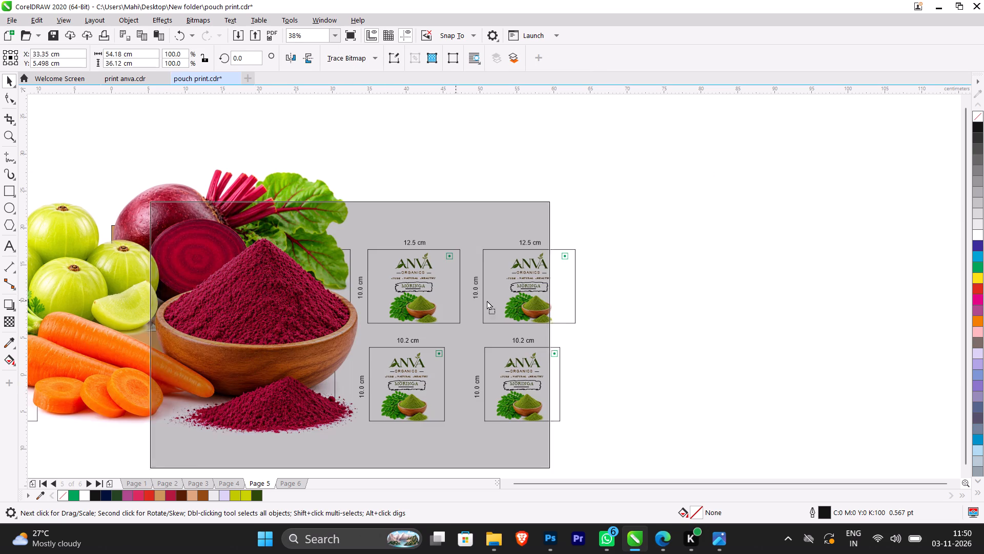
{"action": "left_click_drag", "start_coordinate": [487, 300], "coordinate": [613, 267]}
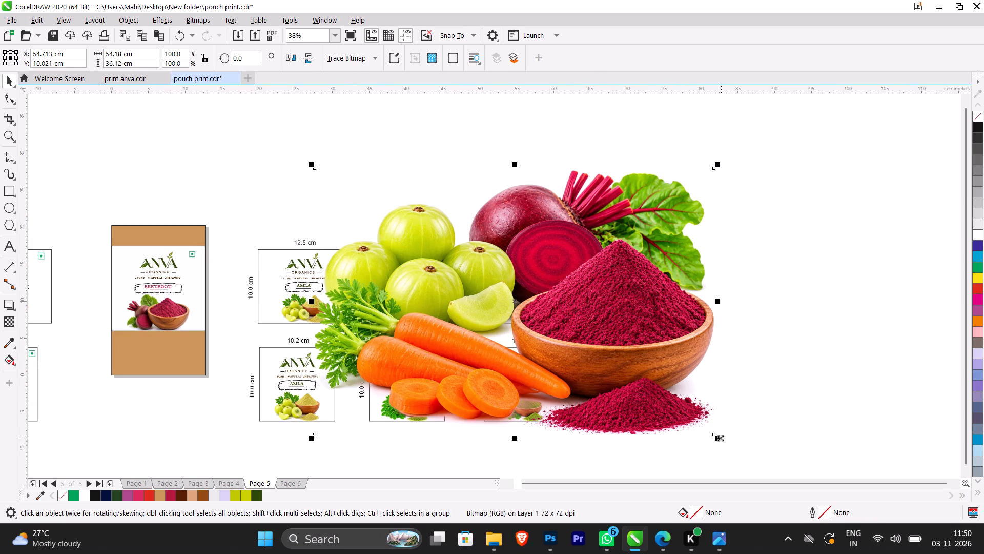
Scale the ABC image down to about 14.4 by 9.6 cm and place it in the empty space beside the duplicated 12.5 cm moringa label.
{"action": "left_click_drag", "start_coordinate": [721, 438], "coordinate": [628, 320], "text": "shift"}
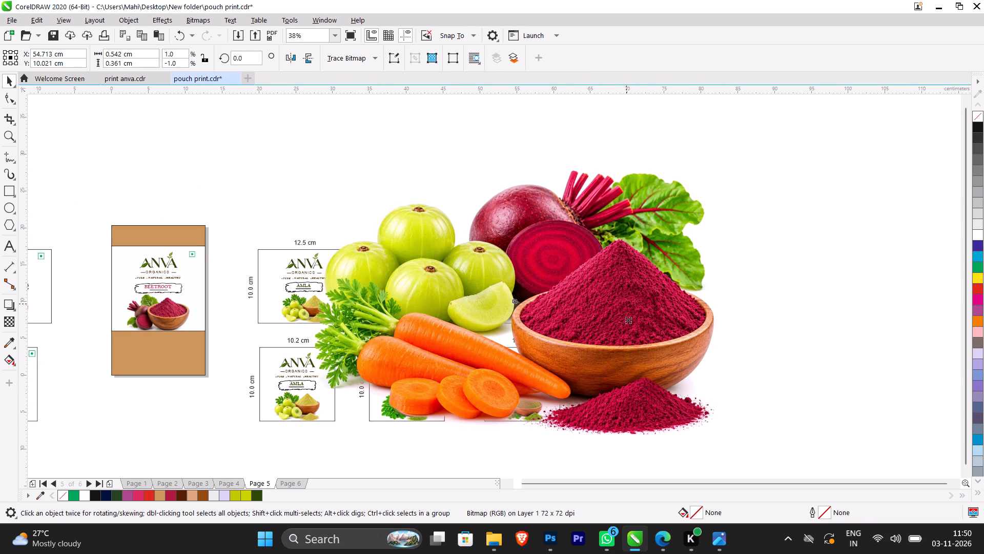
{"action": "left_click_drag", "start_coordinate": [628, 320], "coordinate": [649, 340], "text": "shift"}
{"action": "left_click_drag", "start_coordinate": [525, 300], "coordinate": [556, 306]}
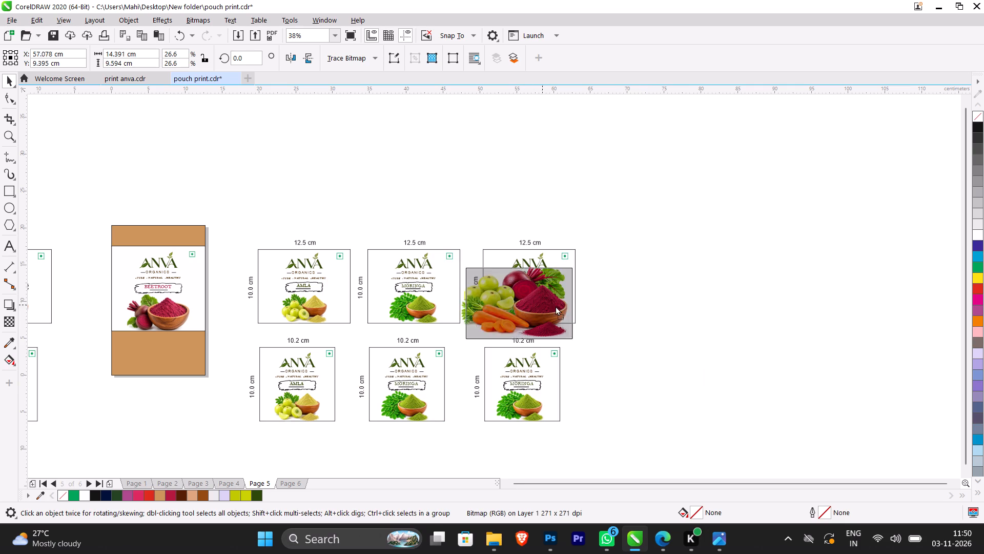
{"action": "left_click_drag", "start_coordinate": [556, 306], "coordinate": [646, 308]}
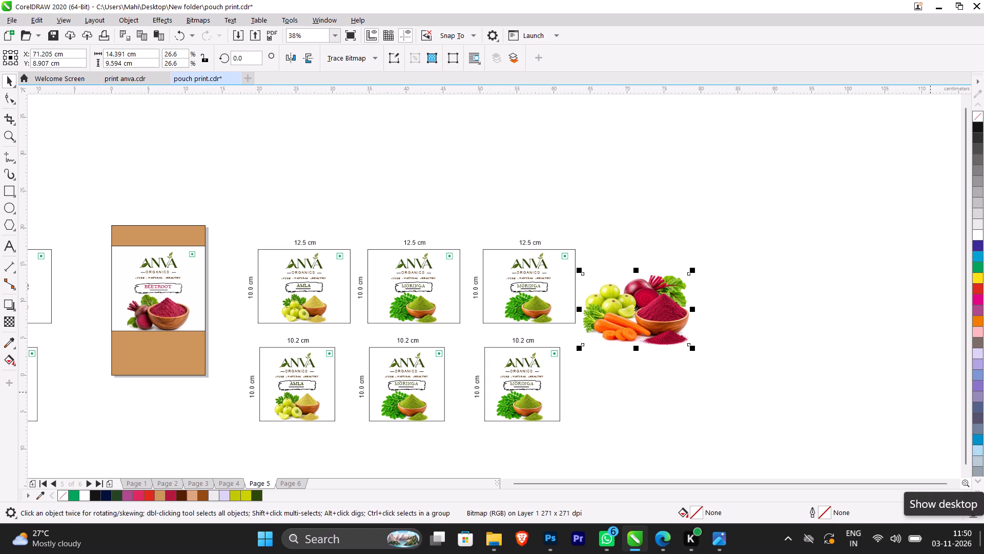
Save the pouch print document.
{"action": "key", "text": "ctrl+s"}
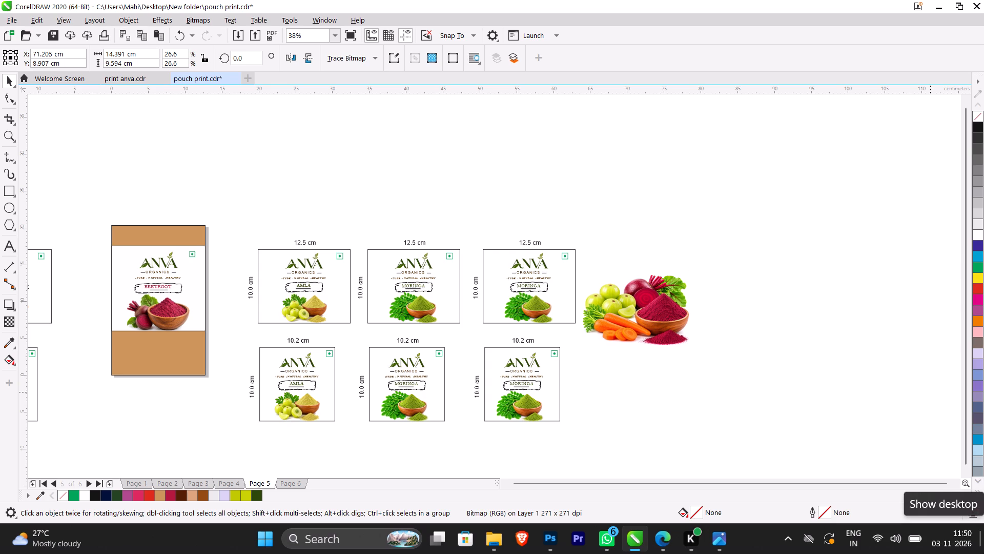